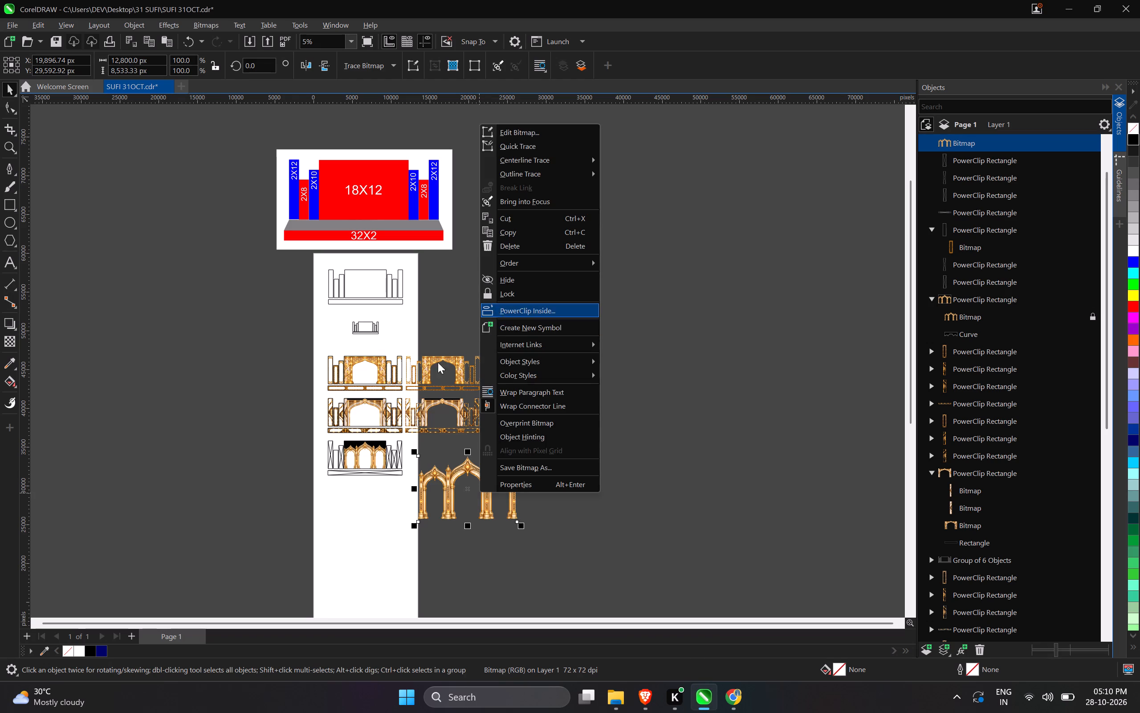
triple_click(372, 448)
left_click_drag(368, 463, 317, 450)
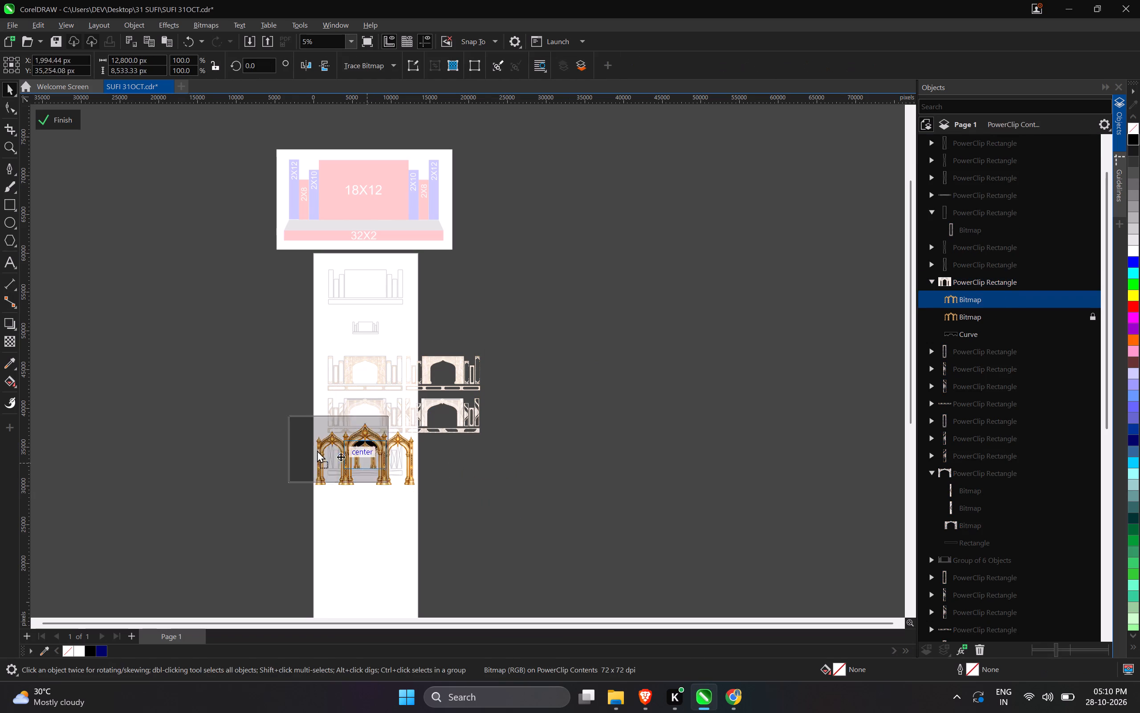
left_click_drag(317, 450, 287, 451)
Unlock the old triple-arch bitmap inside the centre frame's PowerClip and delete it.
scroll(413, 464, "up", 4)
left_click(335, 440)
left_click(327, 437)
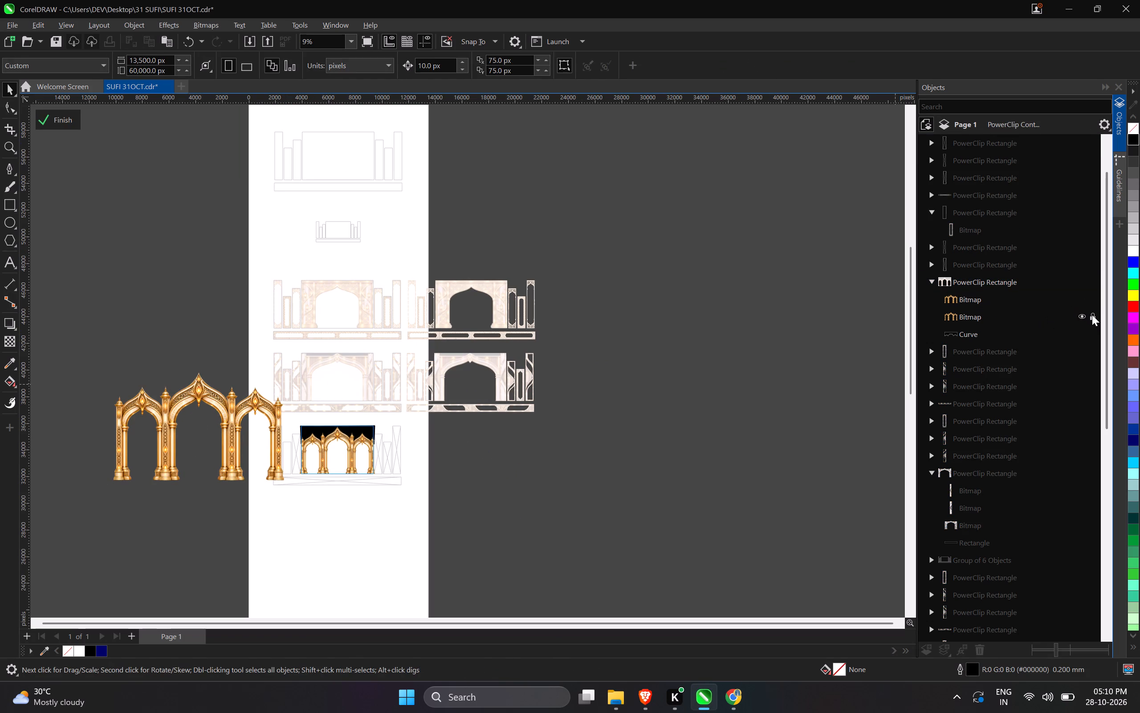
left_click(1092, 315)
left_click(348, 439)
key("Delete")
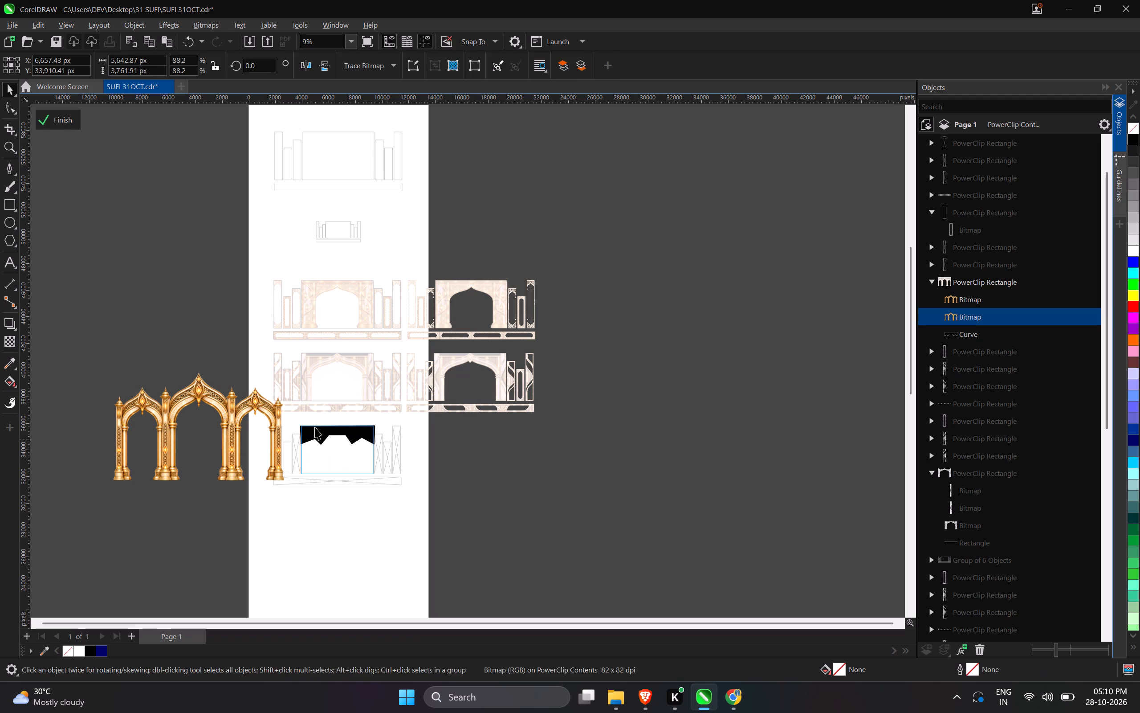
Move the new triple-arch bitmap over the centre frame and scale it proportionally to about 42.9%, roughly 5,492 px wide.
left_click(191, 415)
left_click_drag(187, 413, 307, 427)
scroll(320, 454, "up", 6)
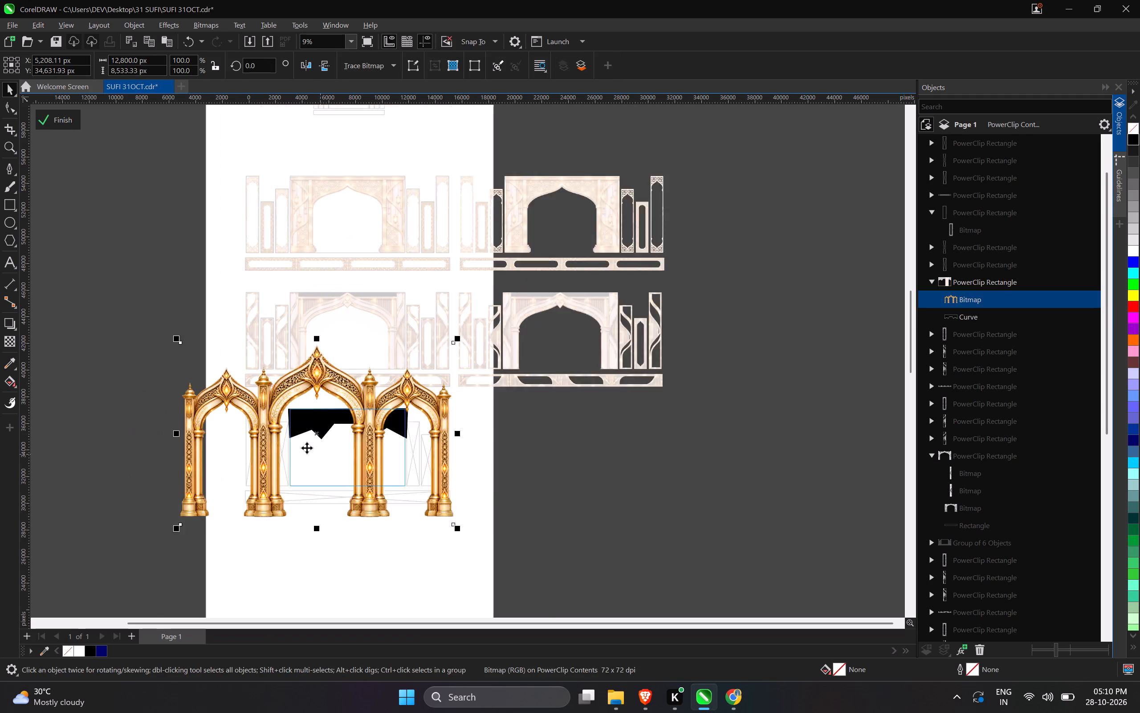
left_click_drag(127, 302, 256, 439)
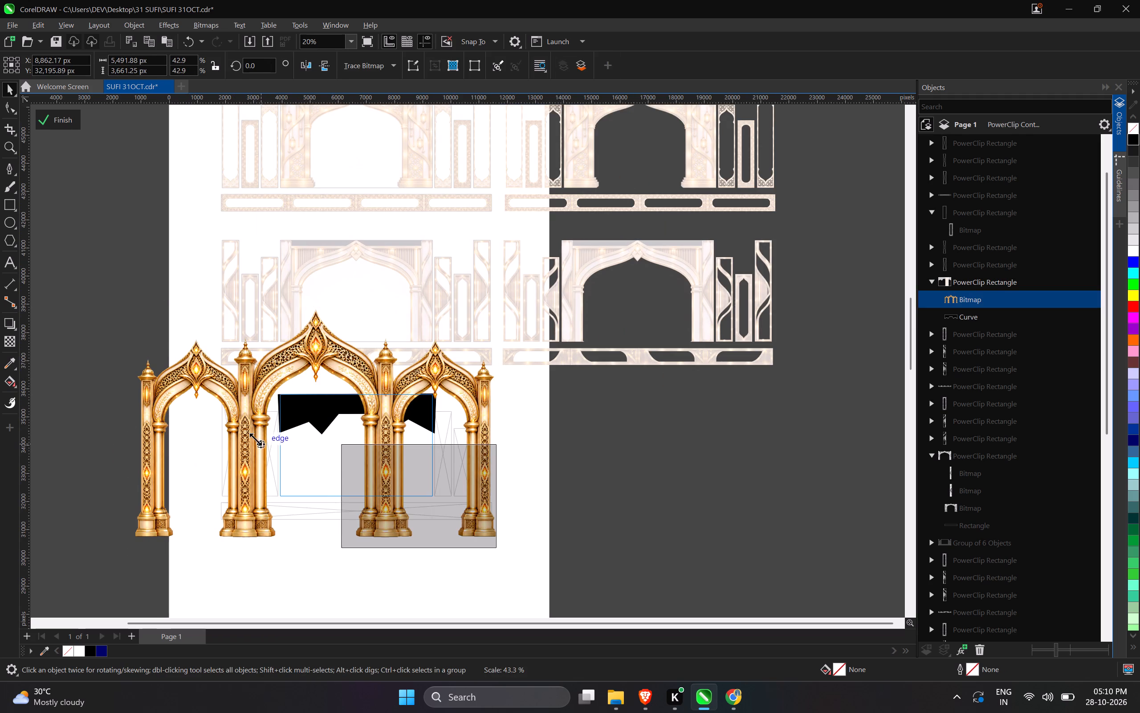
left_click_drag(256, 439, 256, 439)
left_click_drag(411, 502, 348, 472)
scroll(344, 465, "up", 5)
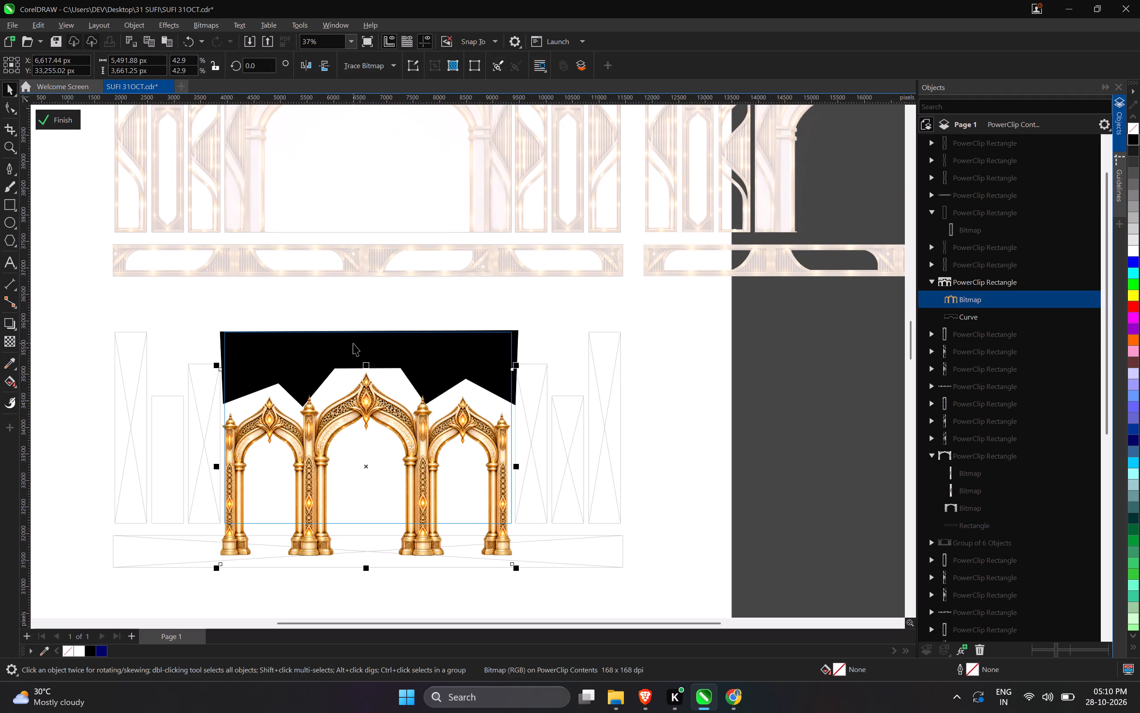
Centre the arch bitmap horizontally on the black curve, then raise it so its column bases meet the frame's bottom edge.
left_click(353, 343, "shift")
key("c")
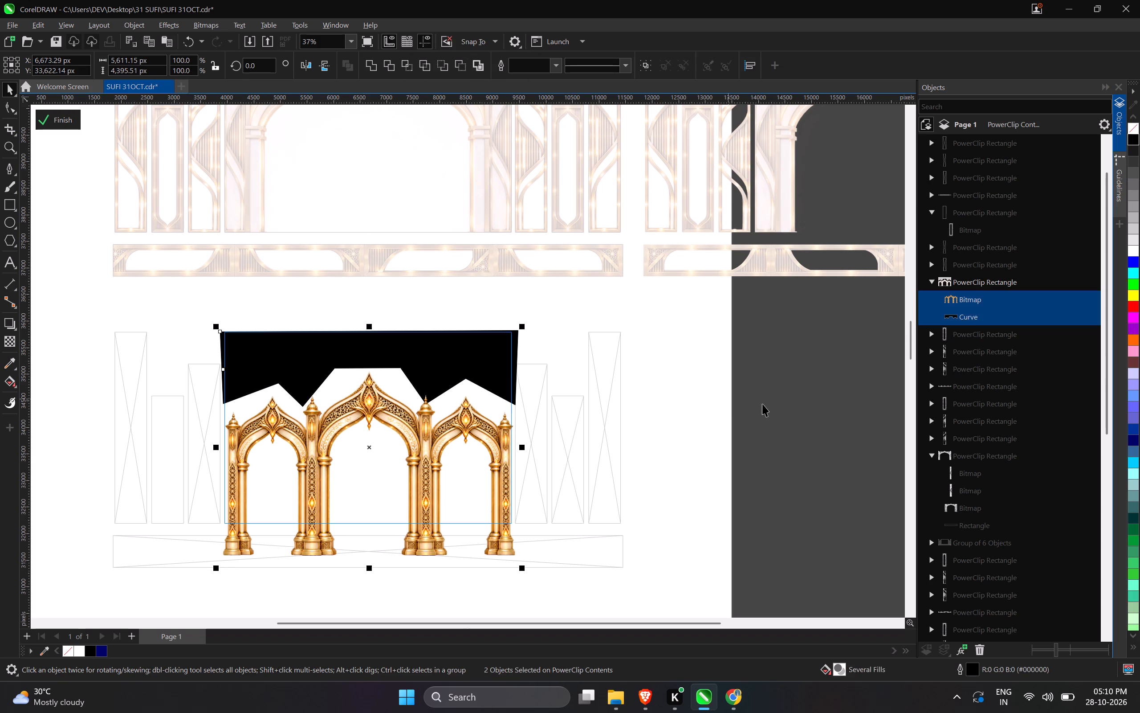
left_click(762, 404)
left_click(364, 449)
left_click_drag(371, 488, 370, 456)
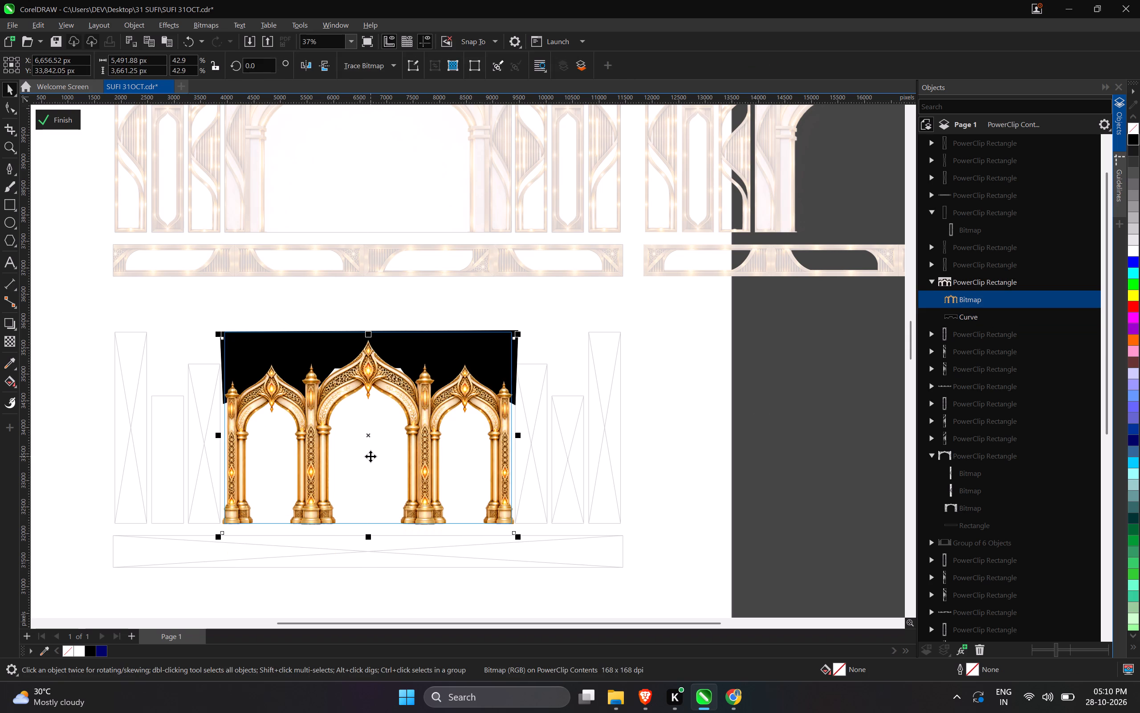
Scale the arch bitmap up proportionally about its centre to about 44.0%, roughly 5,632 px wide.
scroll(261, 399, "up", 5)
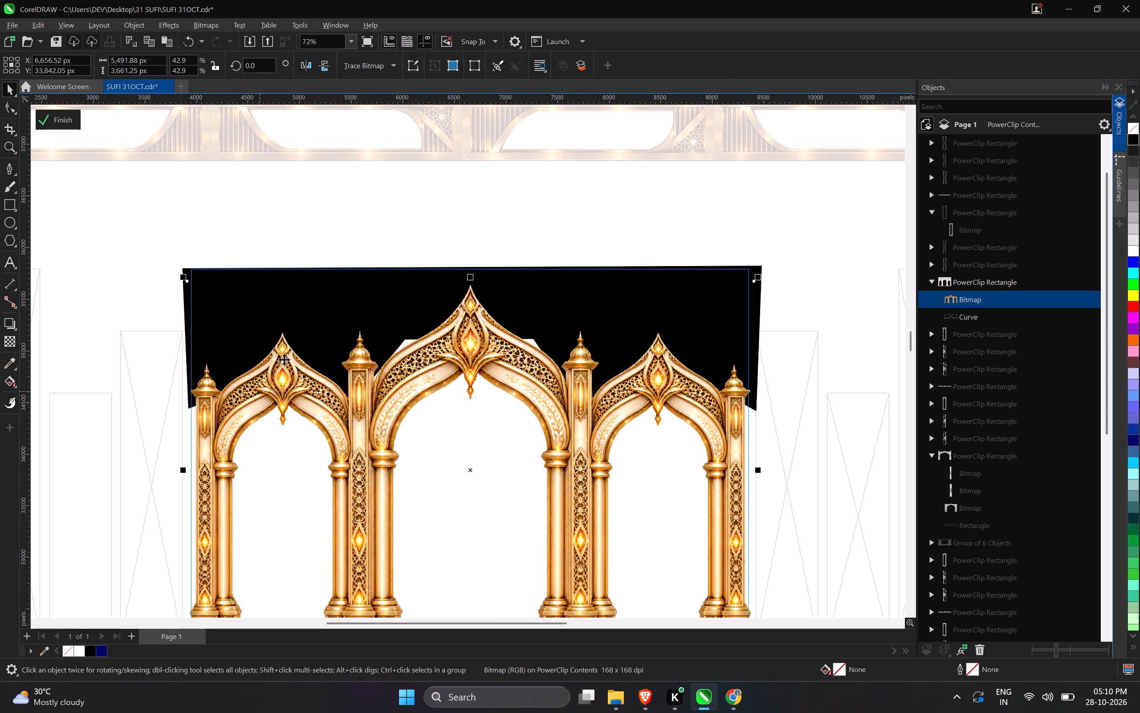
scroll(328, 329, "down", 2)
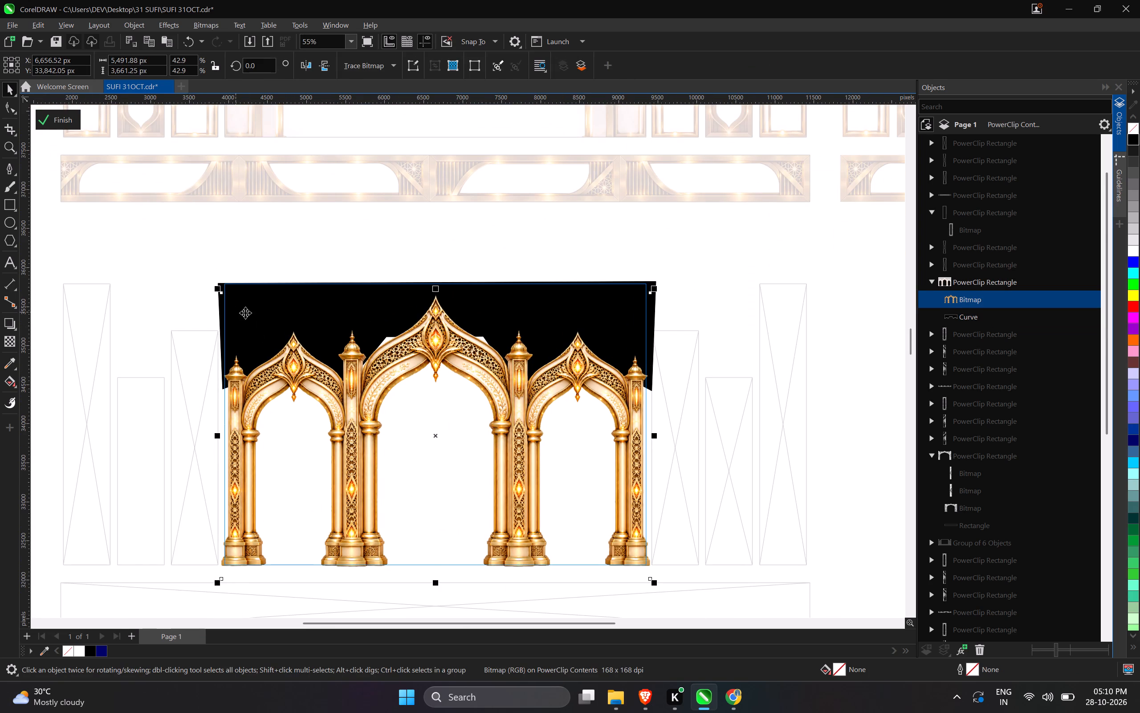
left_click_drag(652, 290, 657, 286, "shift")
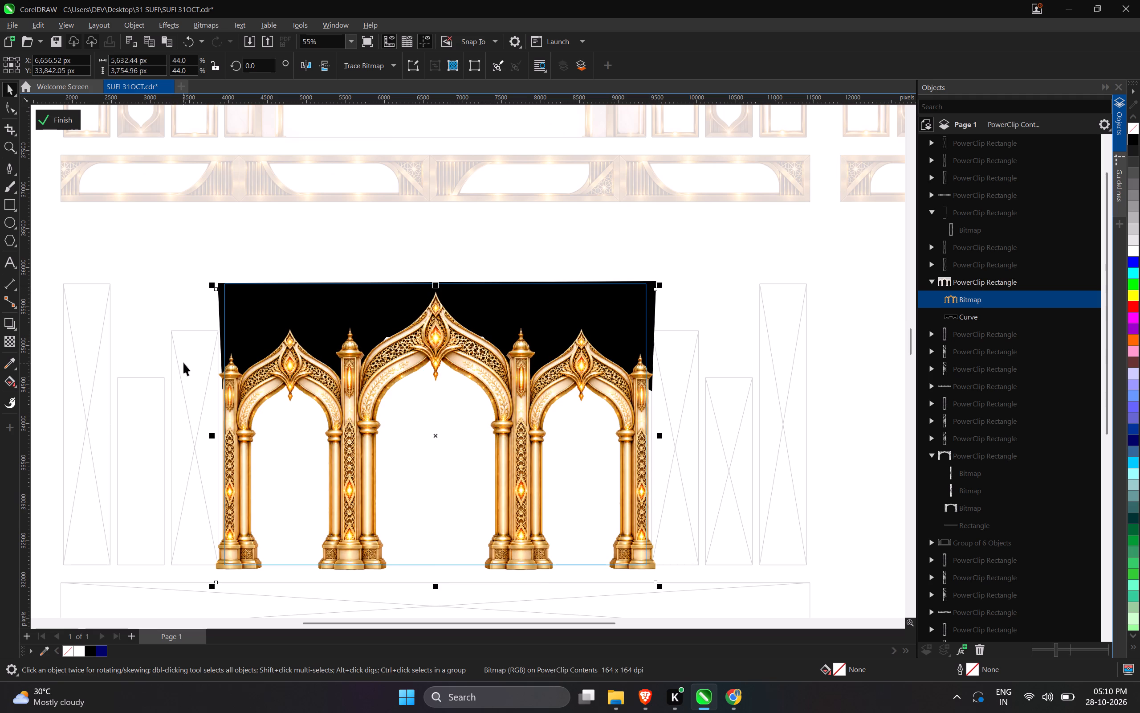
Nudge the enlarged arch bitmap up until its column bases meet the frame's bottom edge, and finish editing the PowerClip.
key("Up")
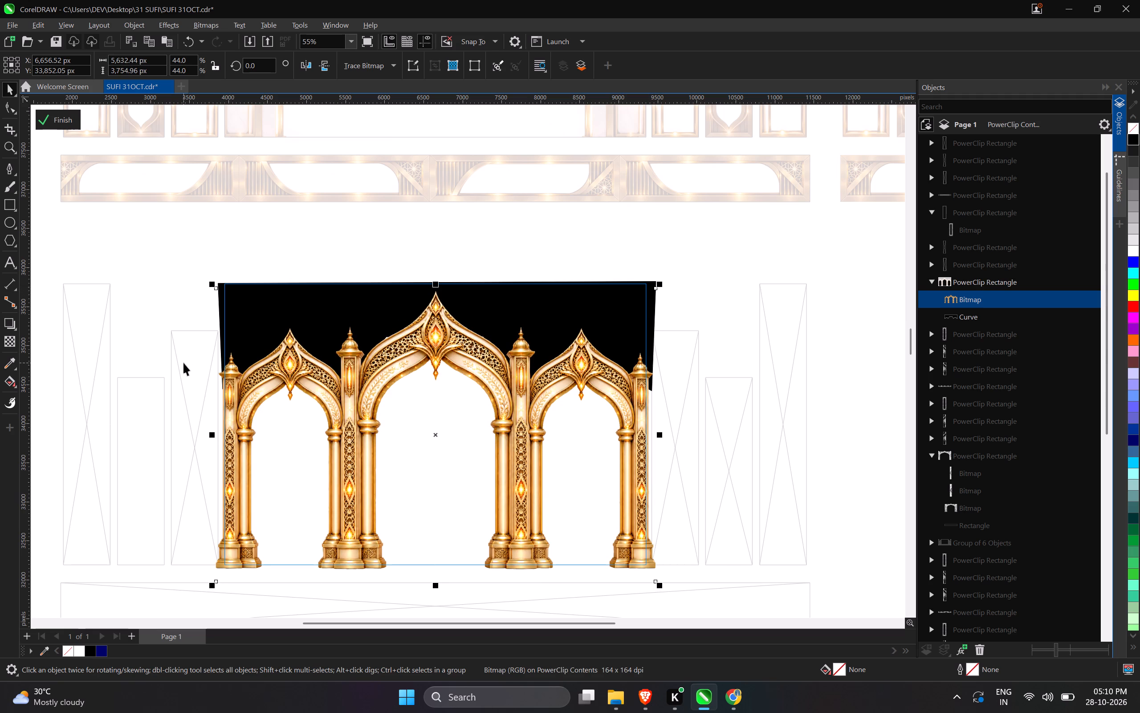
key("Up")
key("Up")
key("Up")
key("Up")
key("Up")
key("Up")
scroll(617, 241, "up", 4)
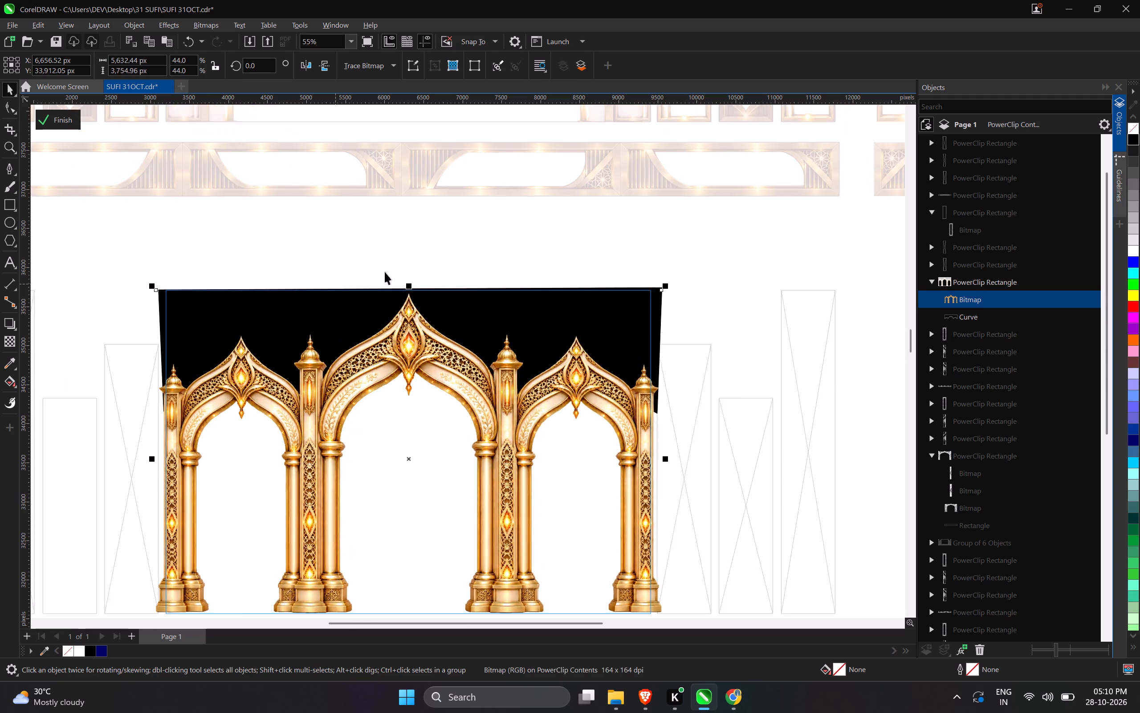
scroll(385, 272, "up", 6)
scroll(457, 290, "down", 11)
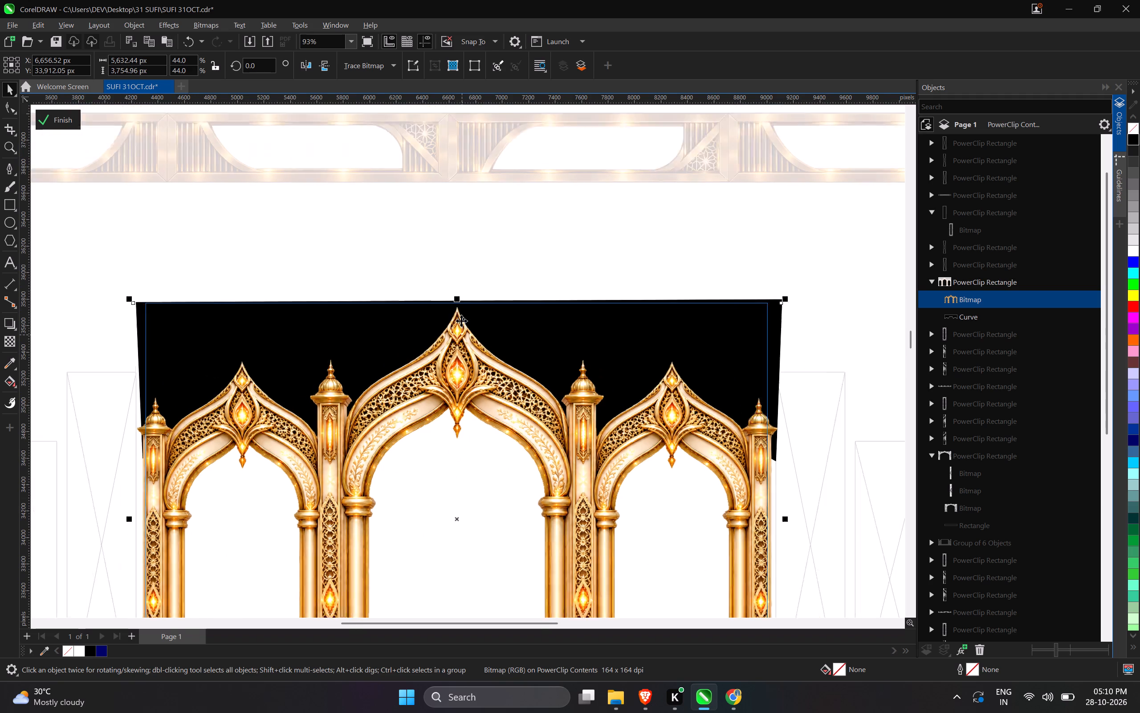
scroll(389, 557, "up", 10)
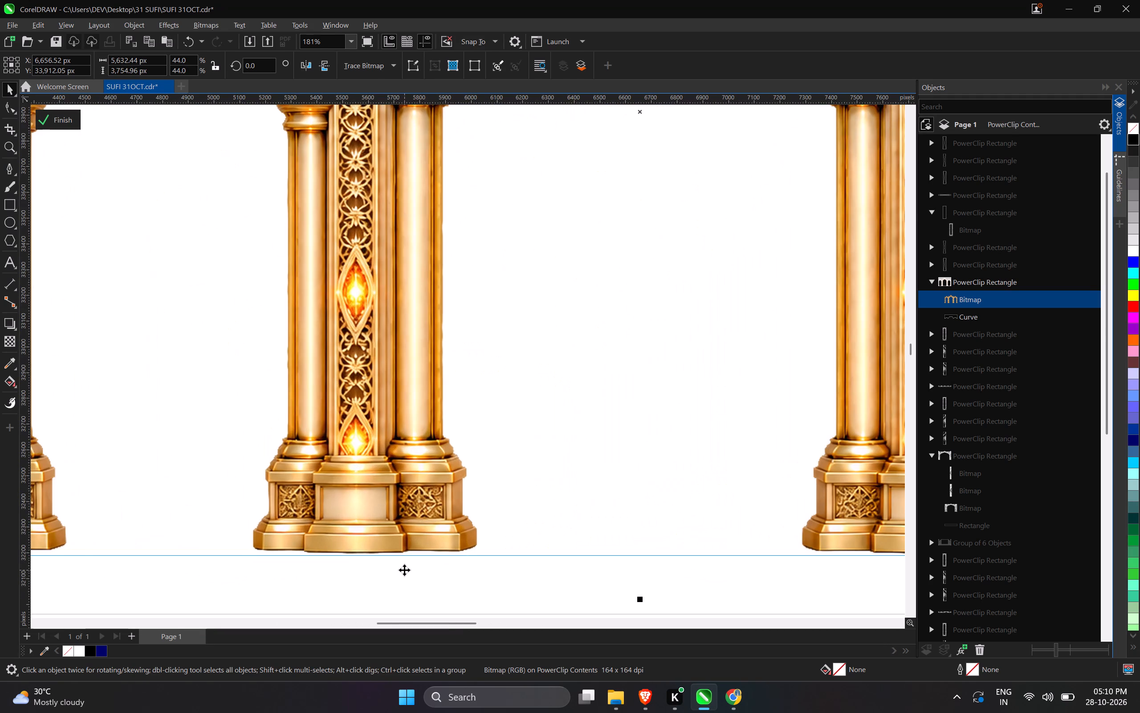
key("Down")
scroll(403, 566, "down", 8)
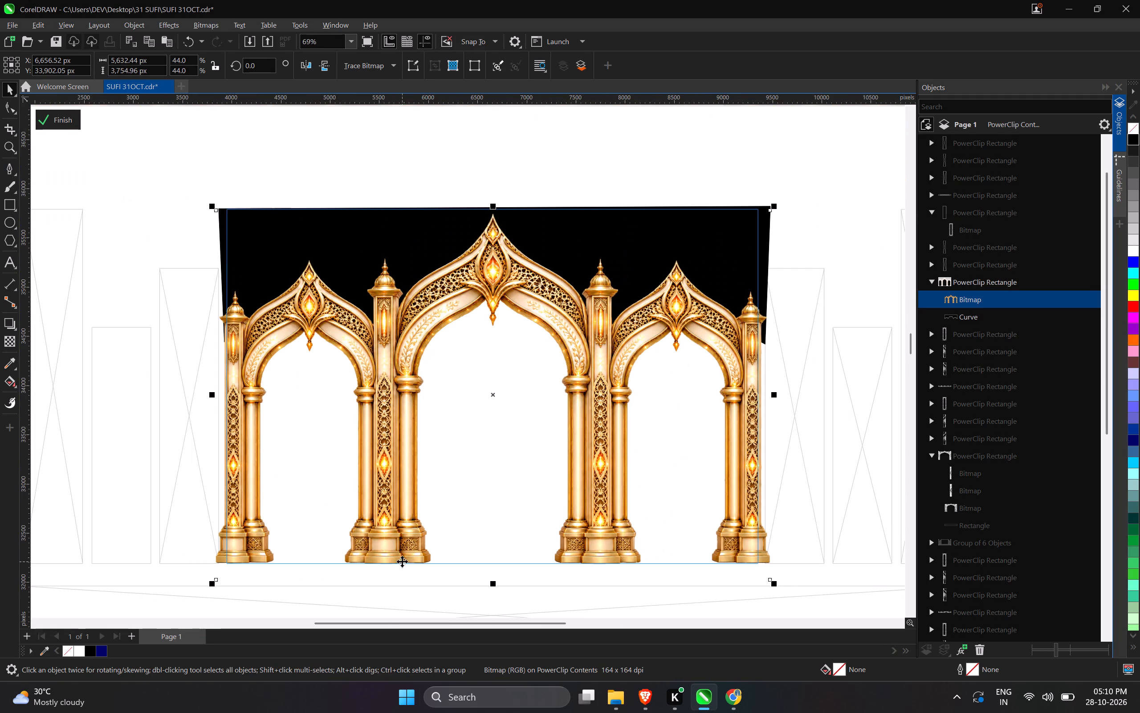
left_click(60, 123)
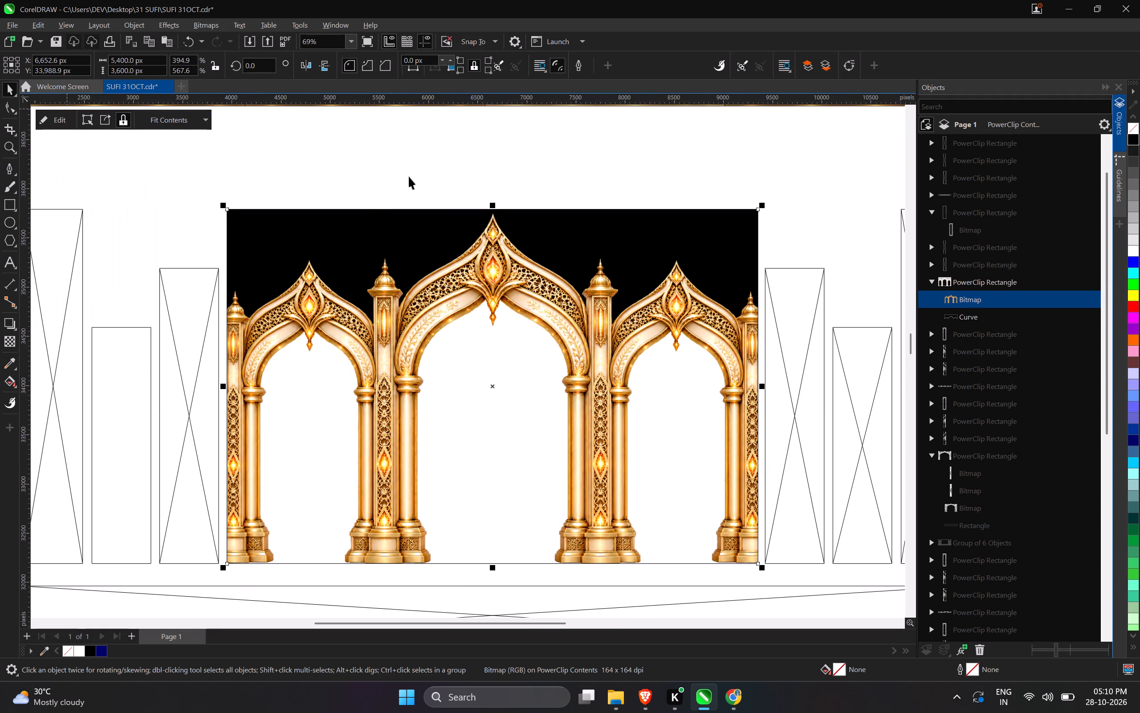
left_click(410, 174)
Reopen the centre frame's PowerClip contents and scale the arch bitmap down proportionally to about 42.7%, roughly 5,464 px wide.
scroll(410, 174, "down", 1)
double_click(448, 259)
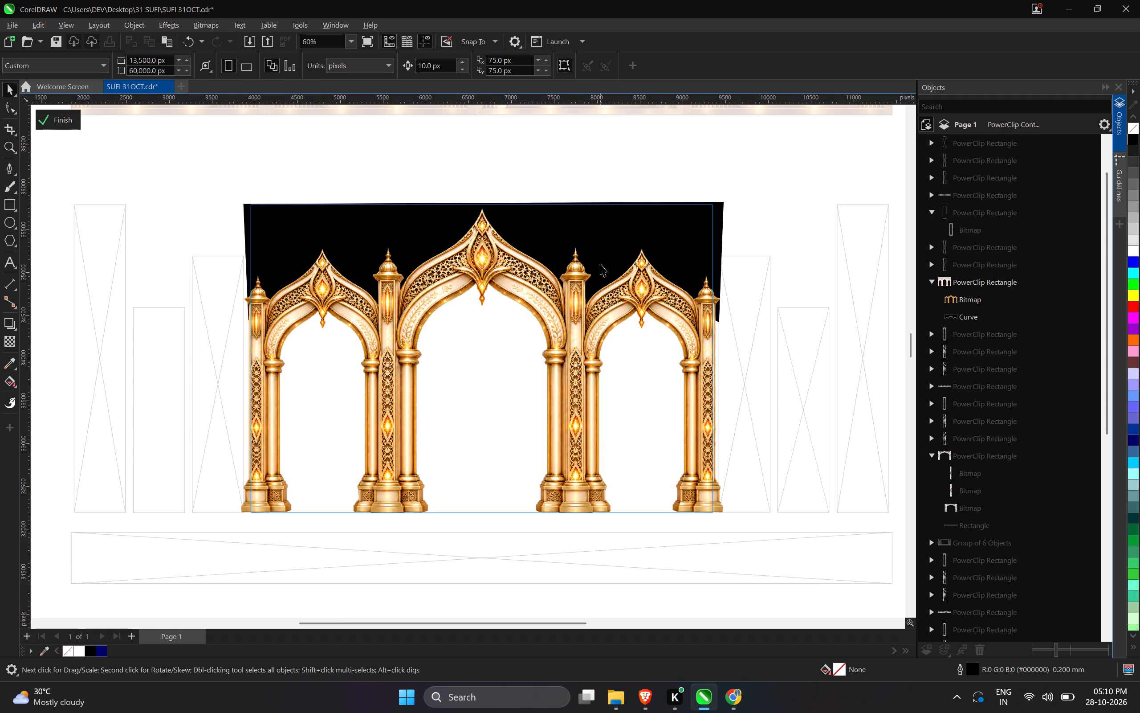
scroll(600, 264, "up", 2)
left_click(661, 301)
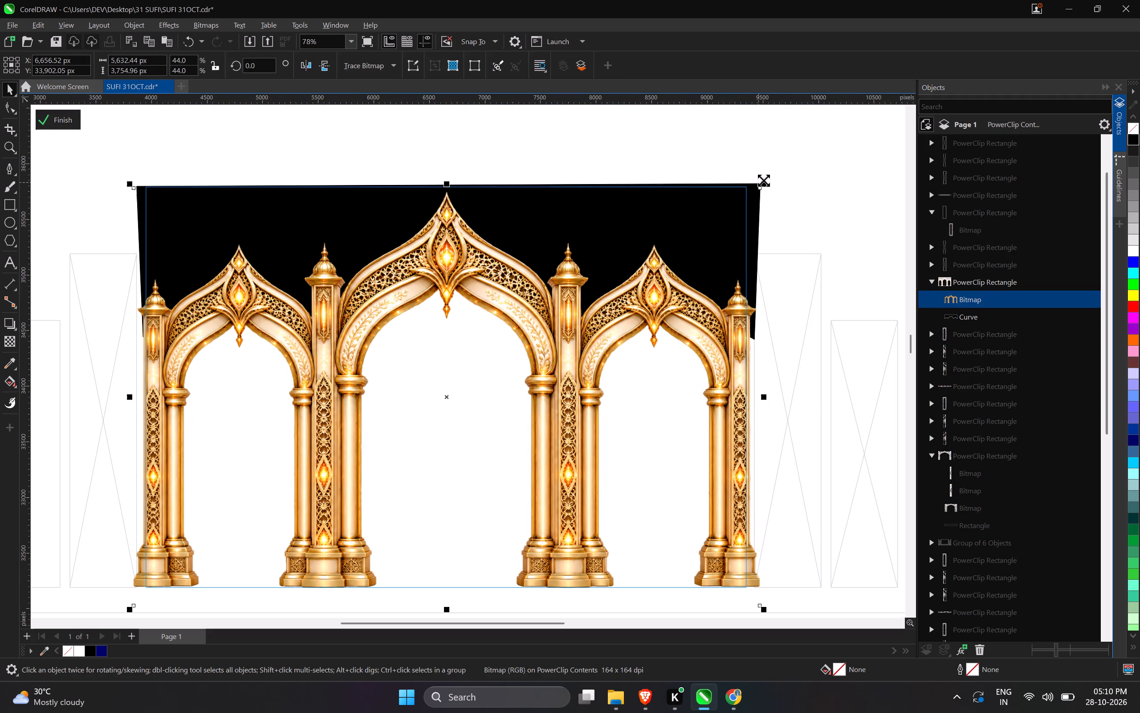
left_click_drag(764, 180, 762, 187, "shift")
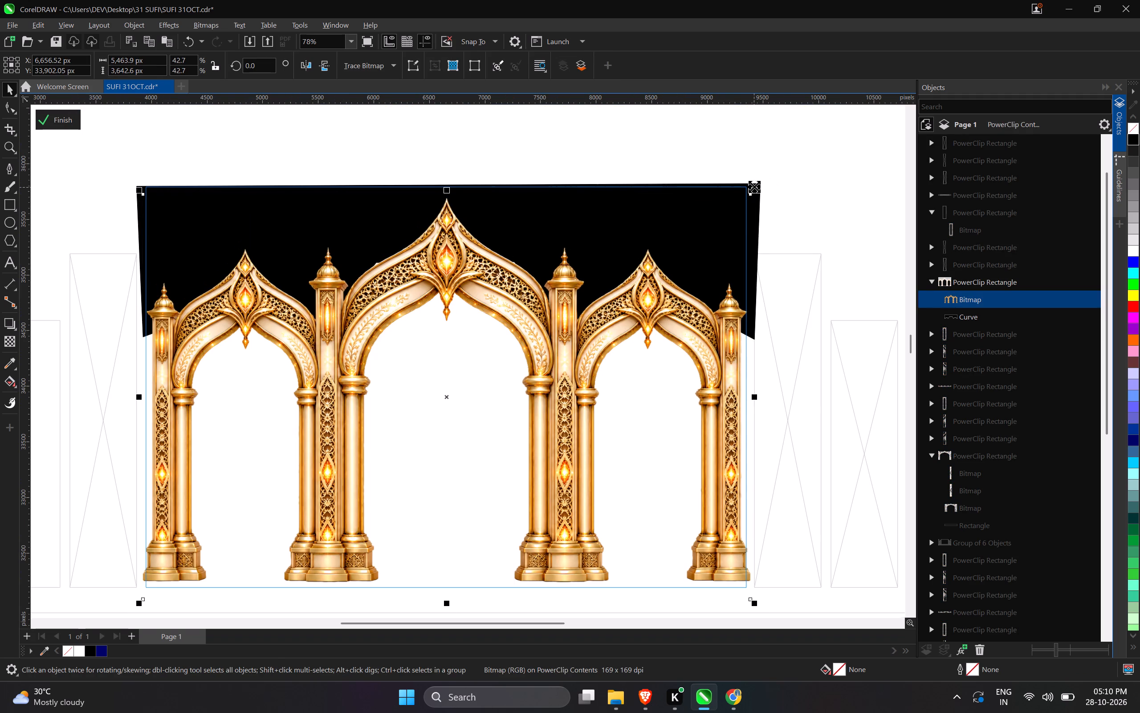
left_click(754, 187, "shift")
left_click(723, 162)
Nudge the arch bitmap down until its column bases meet the frame's bottom edge, at Y about 33,842 px.
left_click(660, 311)
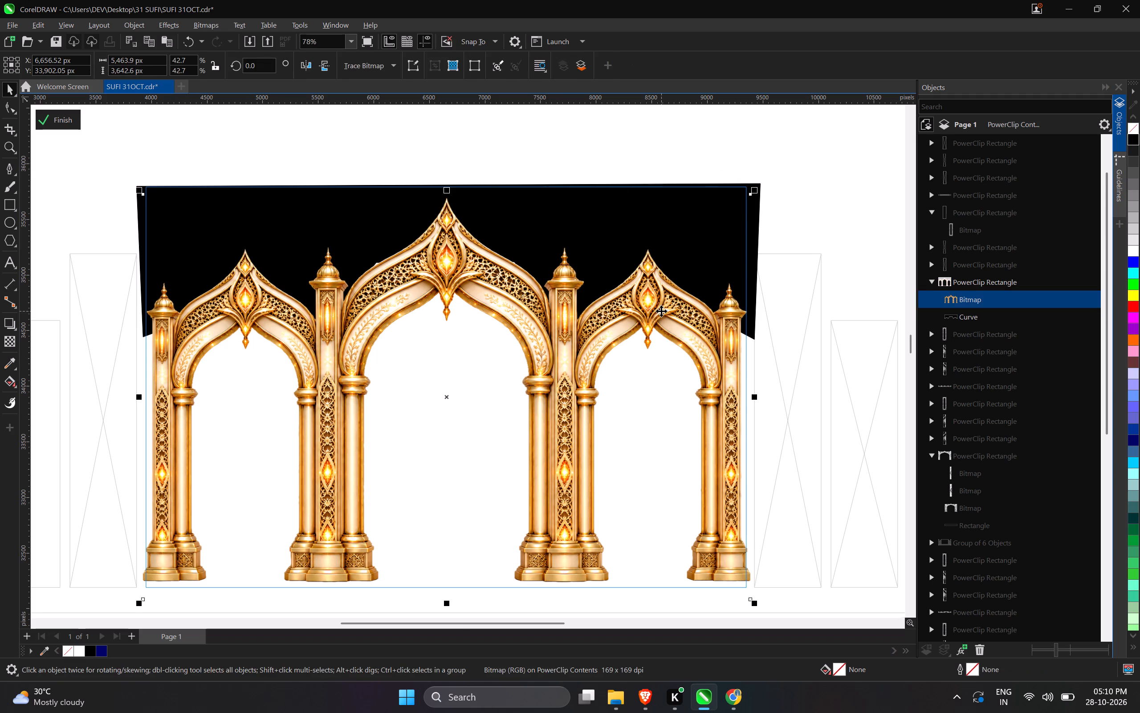
key("Down")
key("Down")
key("Down")
key("Down")
key("Down")
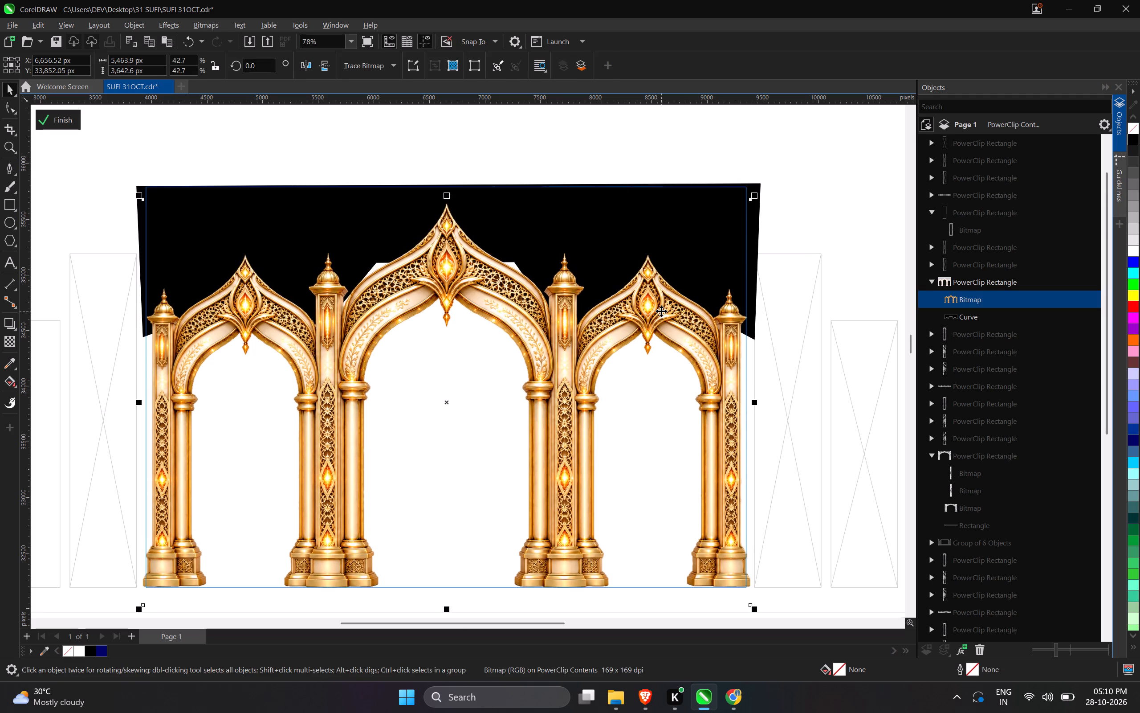
key("Down")
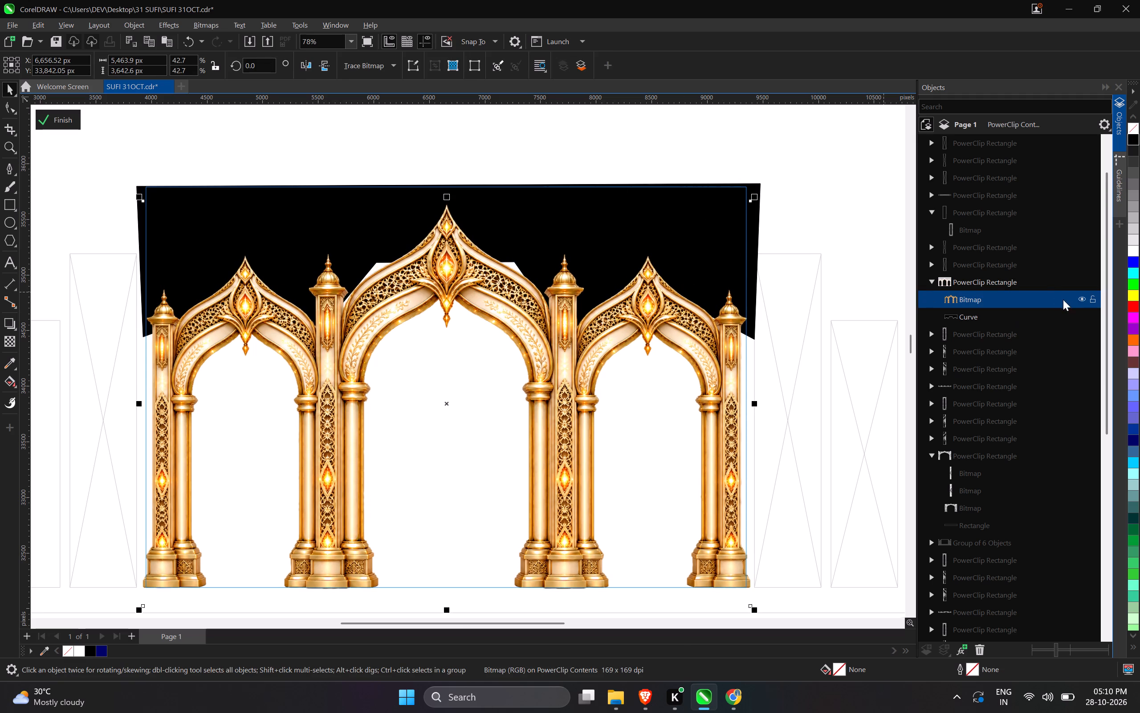
Lock the arch bitmap and move the black curve behind it up by about 312 px.
left_click(1089, 300)
left_click(962, 318)
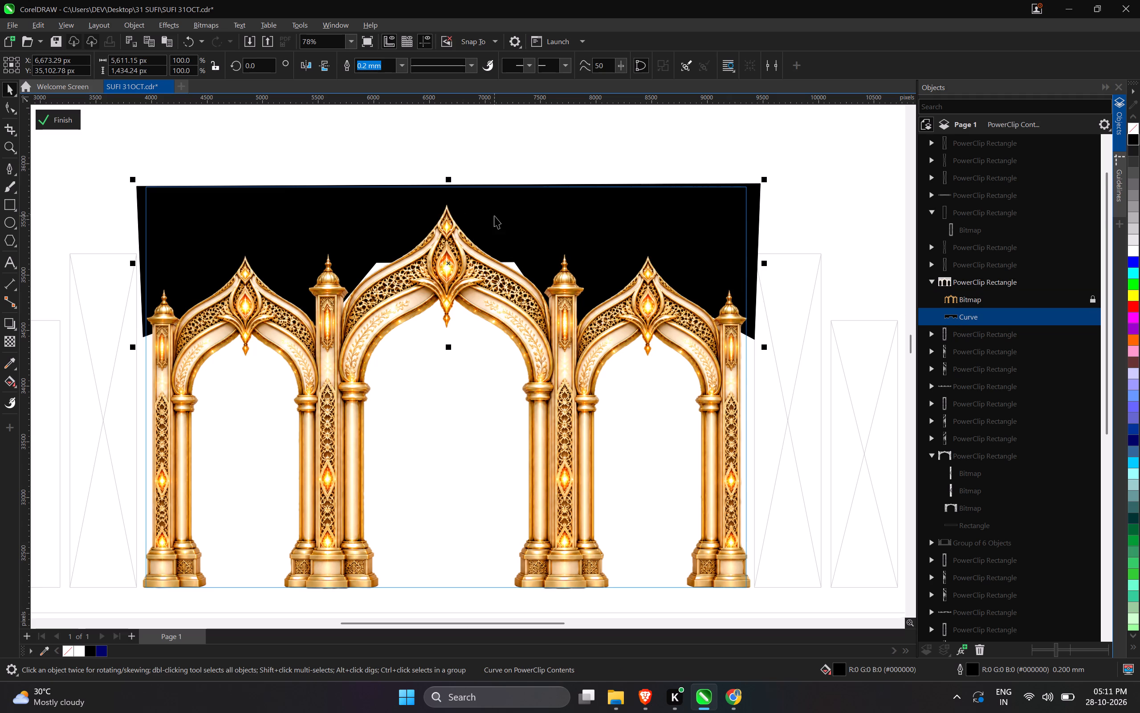
left_click_drag(494, 216, 483, 159)
left_click(199, 227)
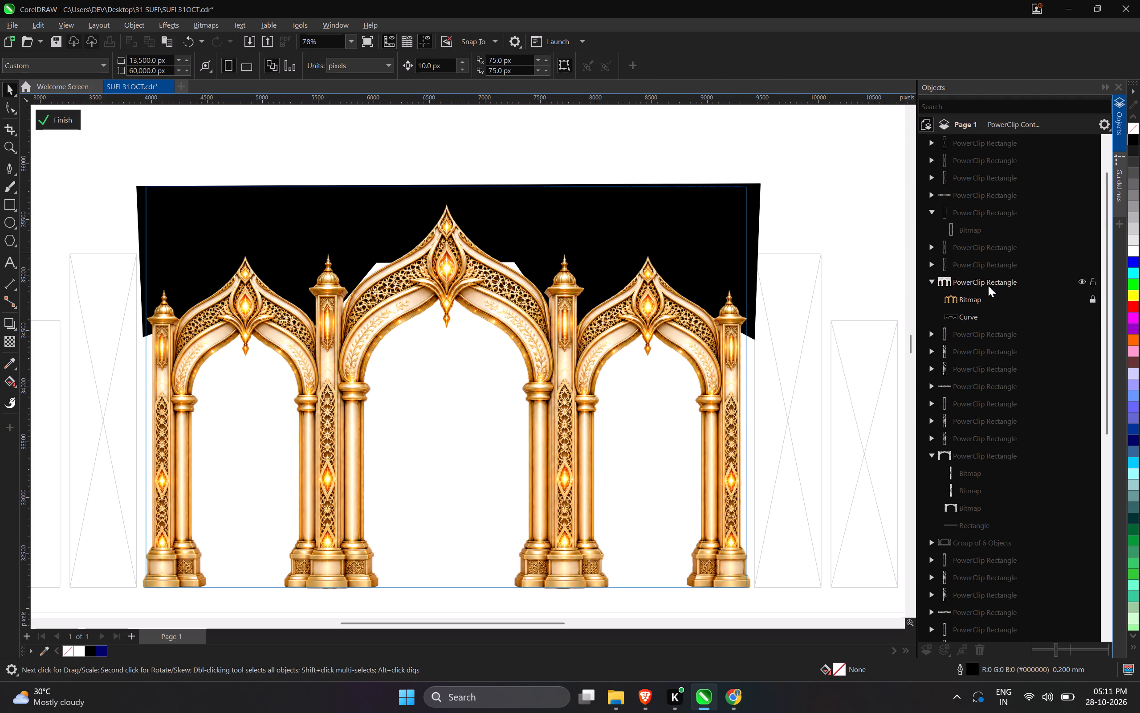
left_click(969, 313)
left_click_drag(449, 262, 447, 229)
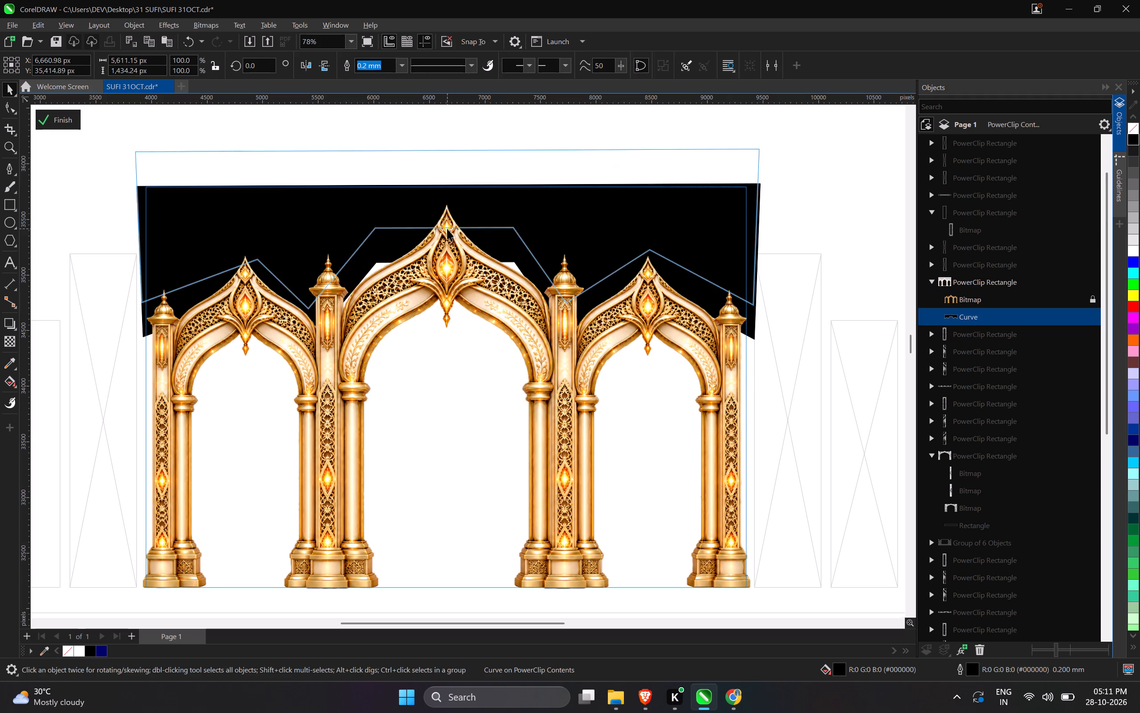
Select all nodes of the black curve and lower them until its jagged lower edge is hidden behind the arches.
double_click(410, 167)
left_click_drag(103, 126, 840, 337)
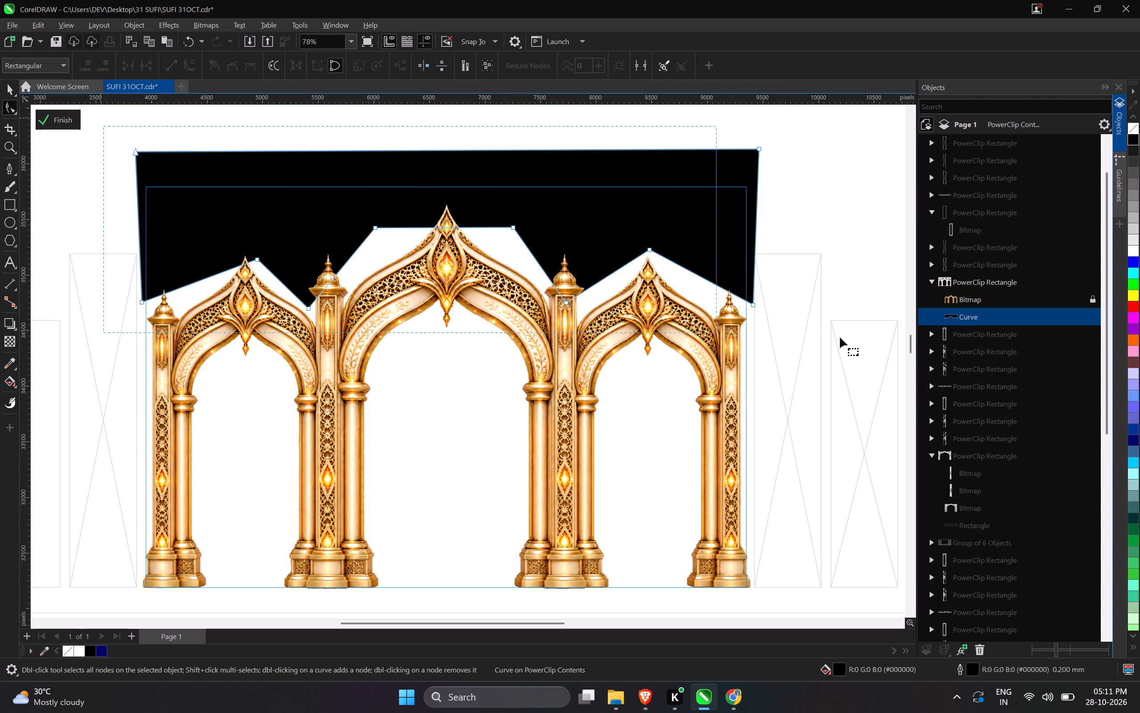
left_click_drag(840, 337, 656, 329)
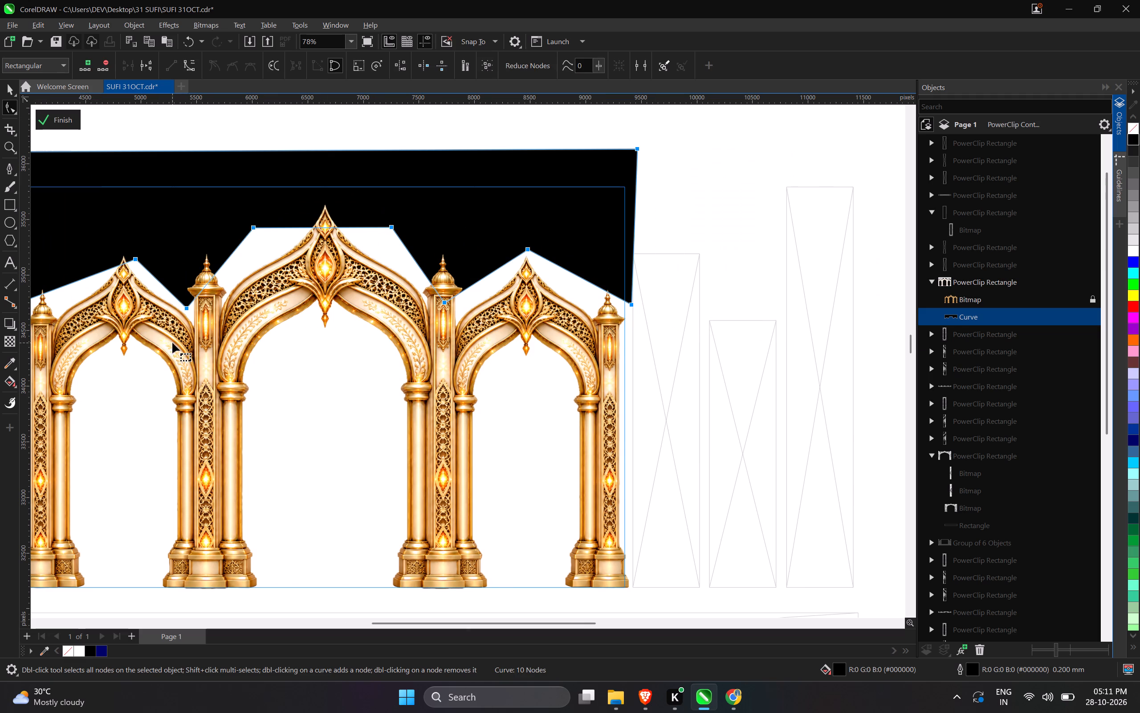
key("shift+Down")
key("shift+Down")
key("shift+Down")
key("shift+Down")
key("shift+Down")
key("shift+Down")
key("shift+Down")
key("shift+Down")
key("shift+Down")
key("shift+Down")
key("shift+Down")
key("shift+Down")
key("shift+Down")
key("shift+Down")
key("shift+Down")
key("shift+Down")
key("shift+Down")
key("shift+Down")
key("shift+Down")
key("shift+Down")
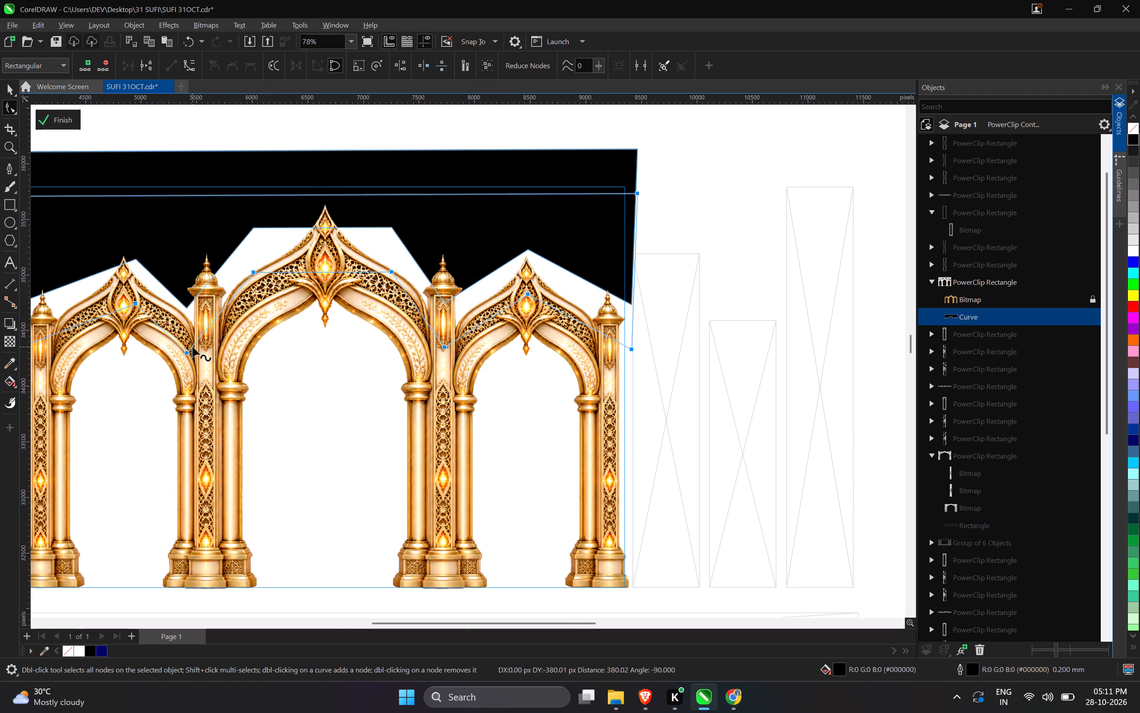
key("shift+Down")
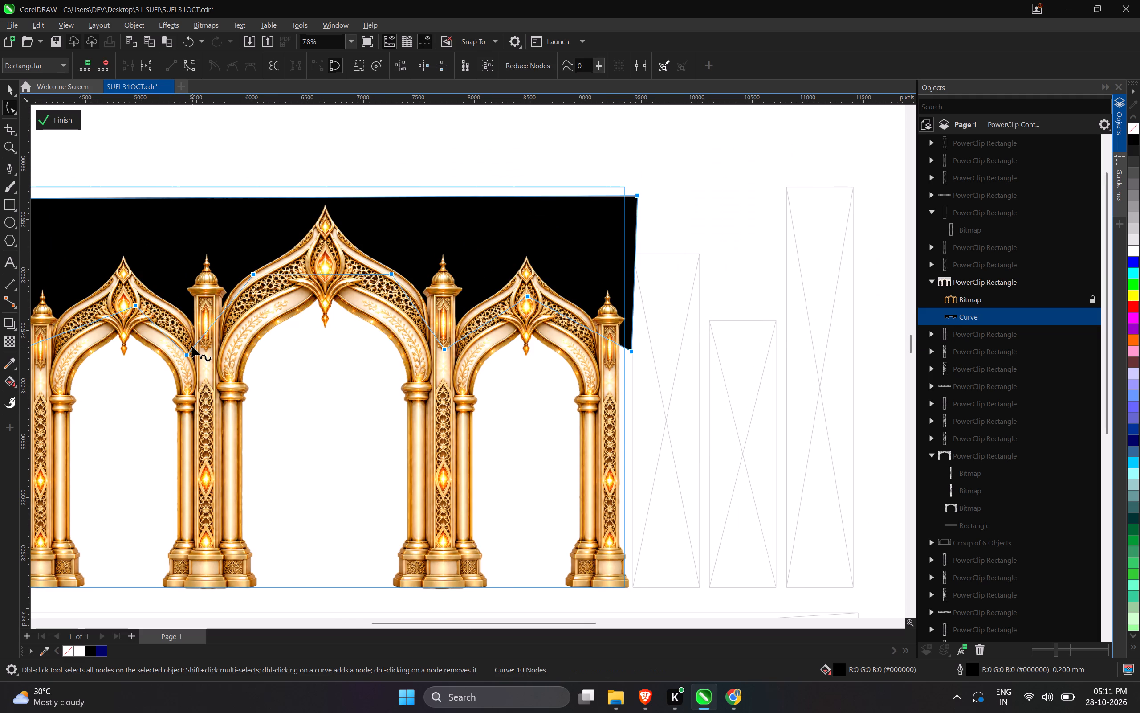
Raise the black curve's two top corner nodes above the centre frame's top edge.
scroll(541, 245, "down", 3)
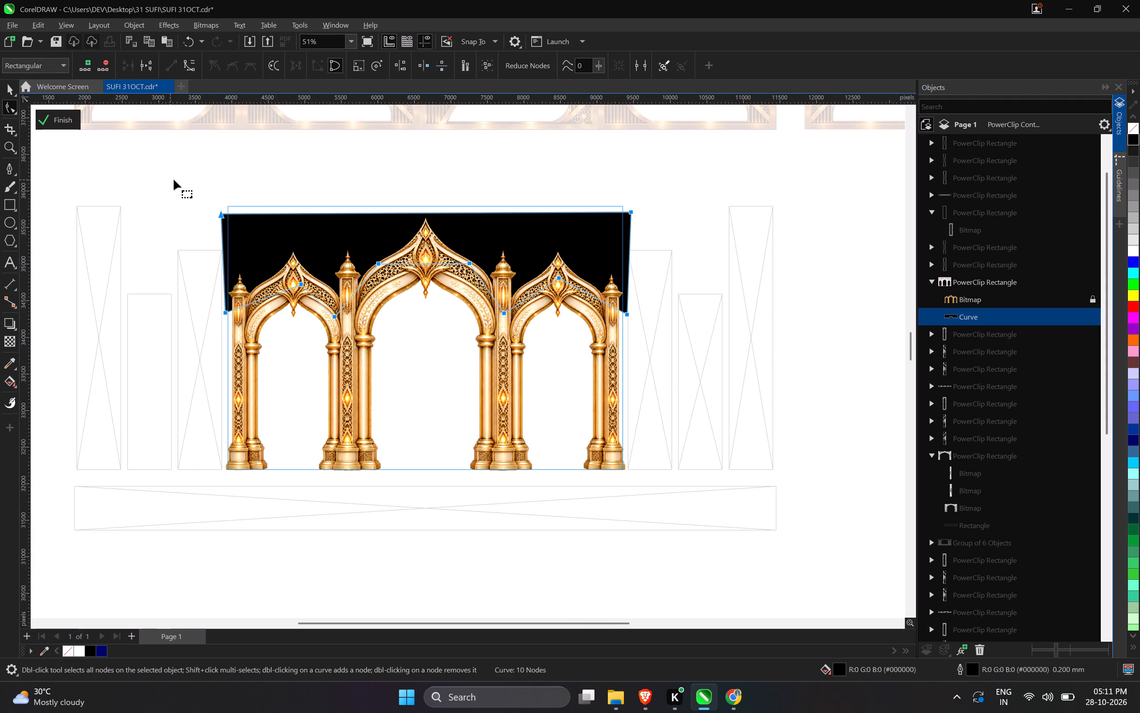
left_click_drag(174, 181, 650, 233)
left_click_drag(633, 213, 630, 209)
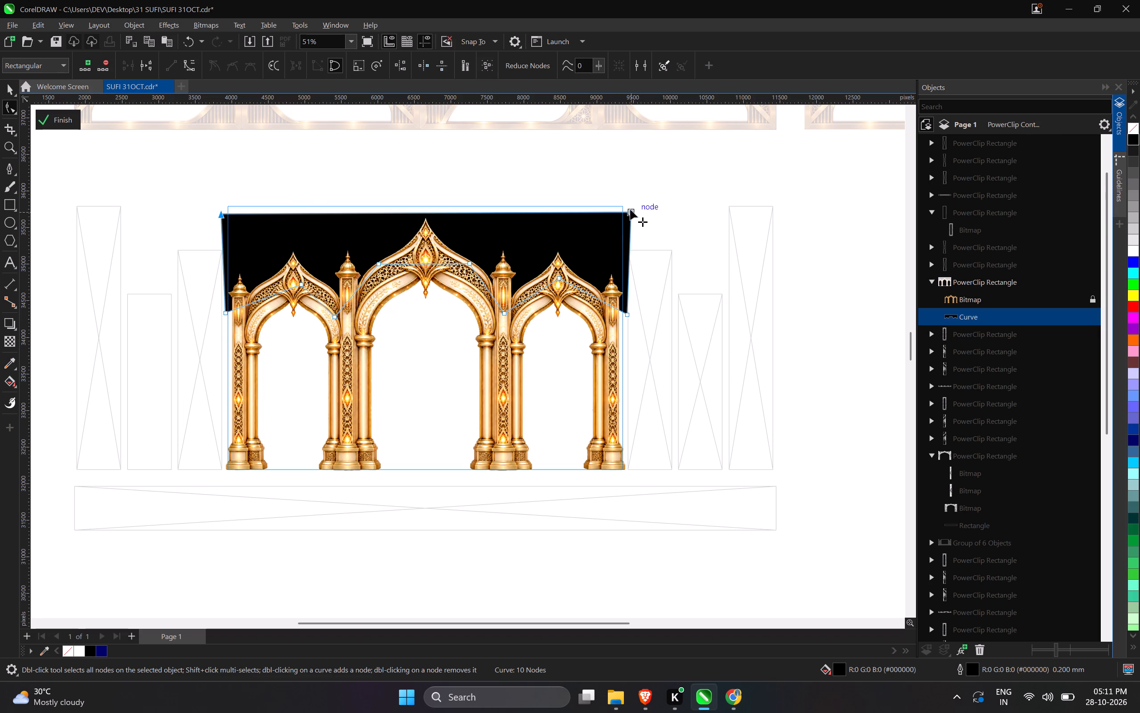
left_click_drag(630, 209, 629, 193)
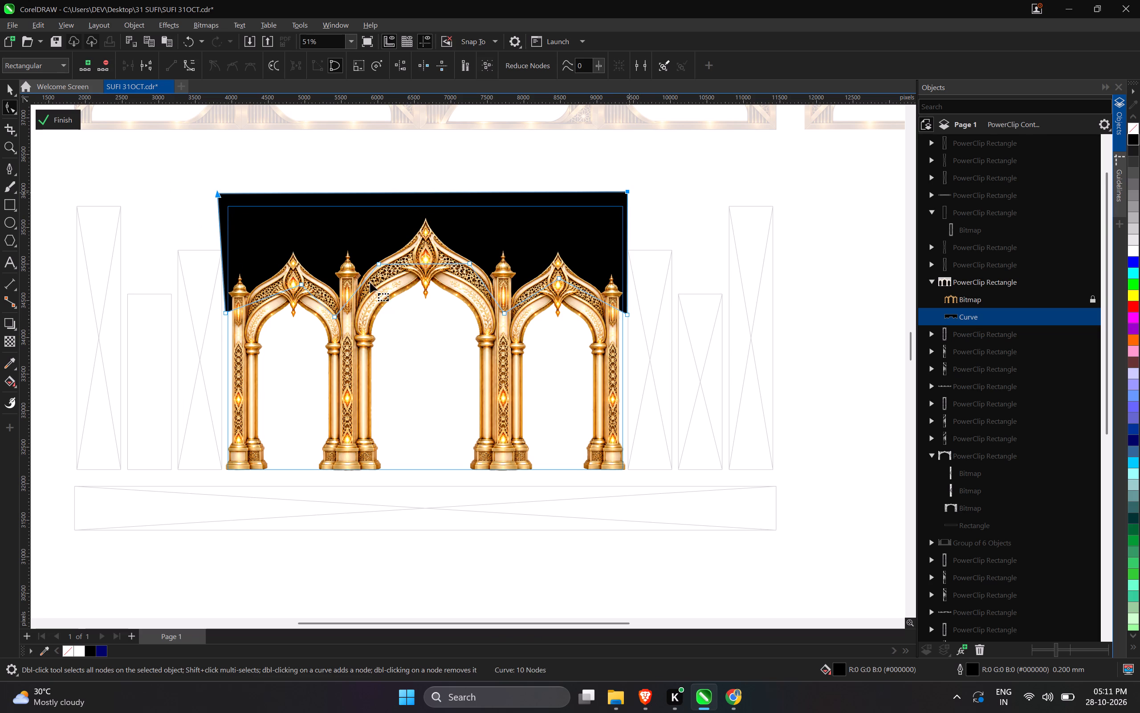
Add a node to the black curve's lower edge over the leftmost column.
scroll(226, 300, "up", 6)
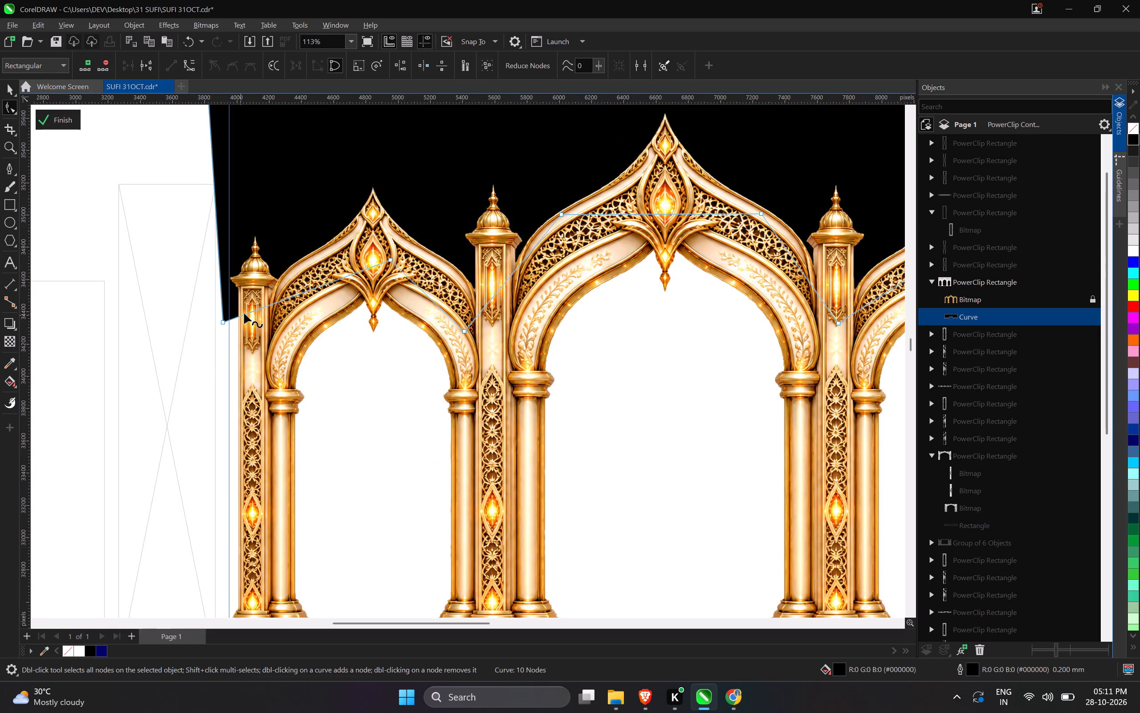
double_click(252, 311)
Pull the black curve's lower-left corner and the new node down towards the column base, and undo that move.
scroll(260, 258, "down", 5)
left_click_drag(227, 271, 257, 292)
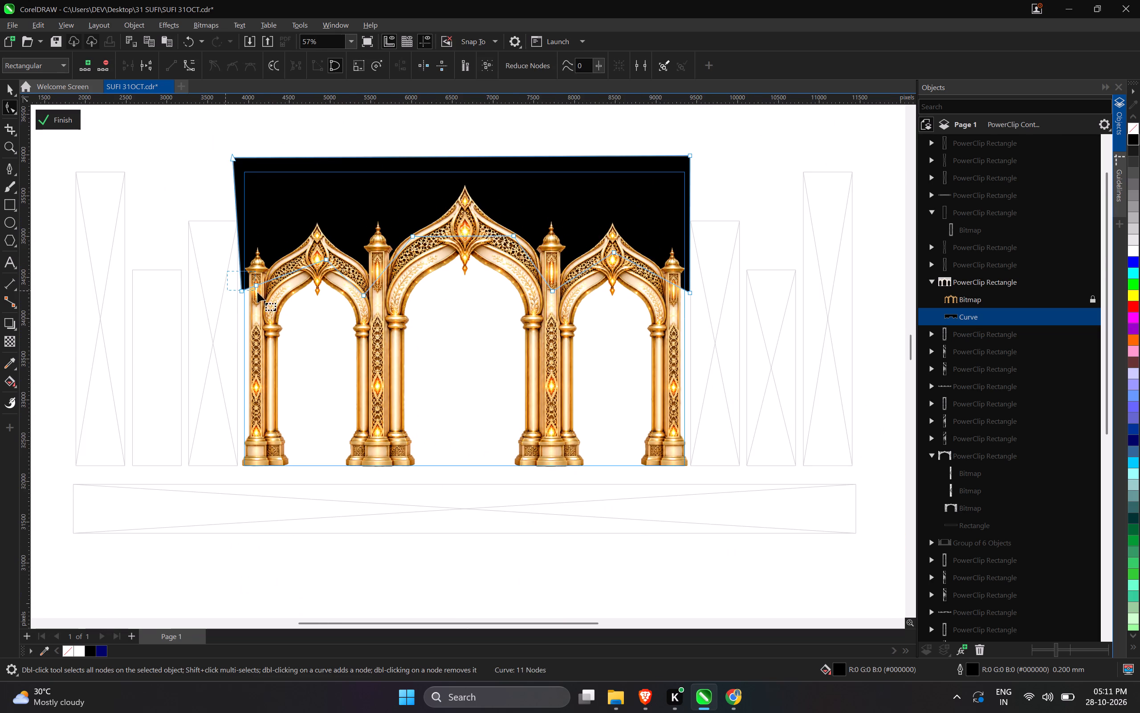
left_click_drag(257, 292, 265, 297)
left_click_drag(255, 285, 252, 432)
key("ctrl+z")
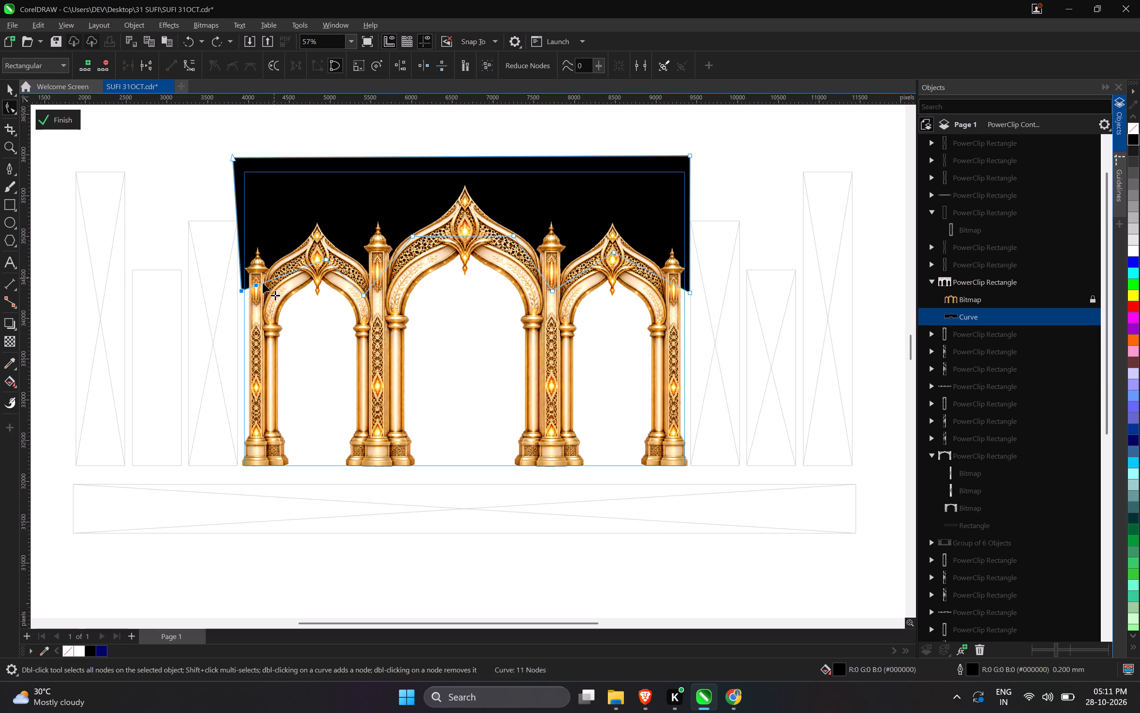
Add a second node beside the leftmost column and pull the curve's lower-left corner nodes down past the frame's bottom edge.
double_click(263, 283)
left_click_drag(235, 282, 261, 298)
left_click_drag(255, 286, 258, 303)
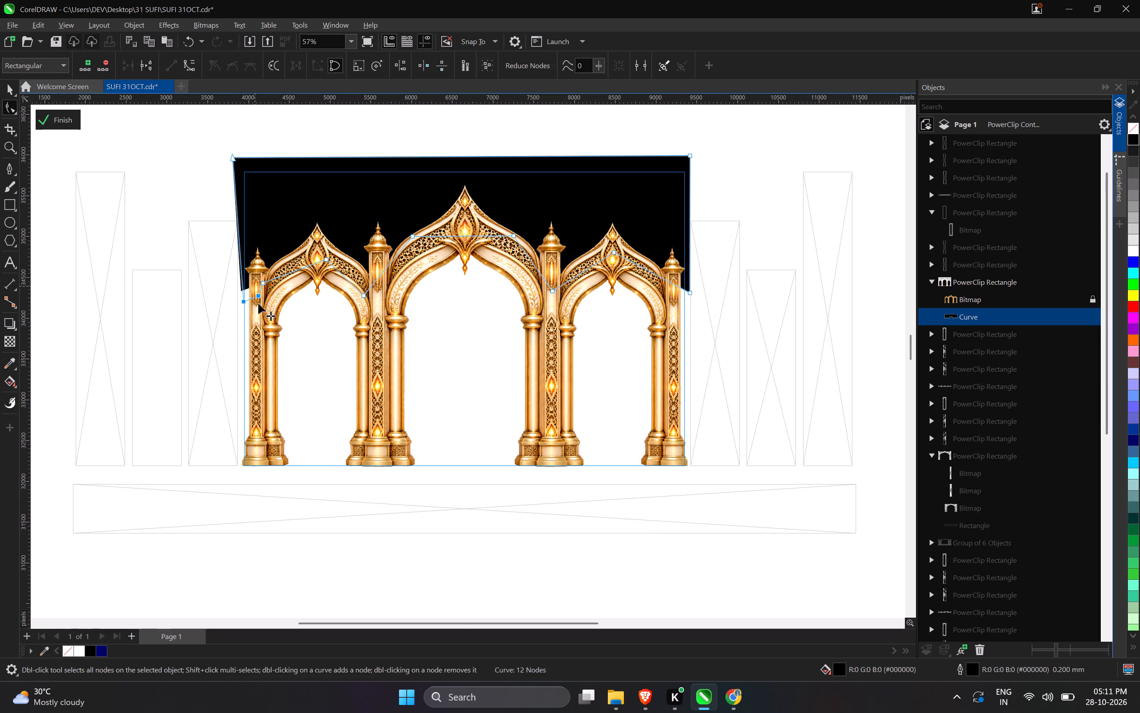
left_click_drag(258, 303, 252, 463)
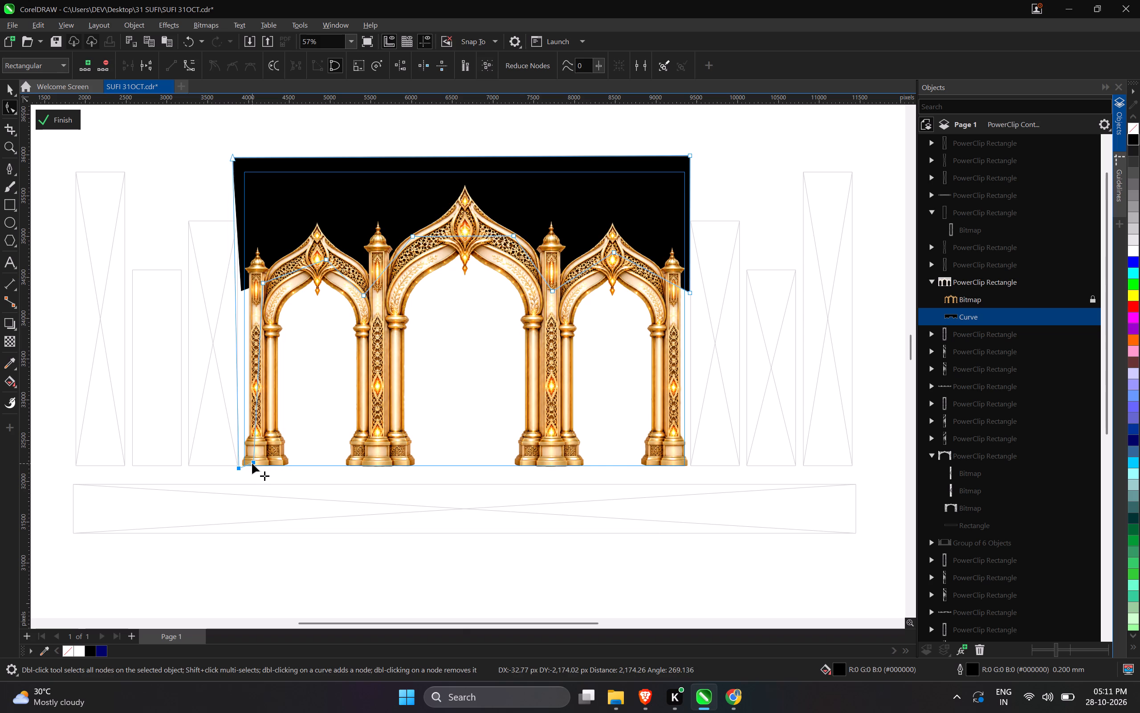
left_click_drag(252, 463, 251, 466)
scroll(251, 468, "up", 5)
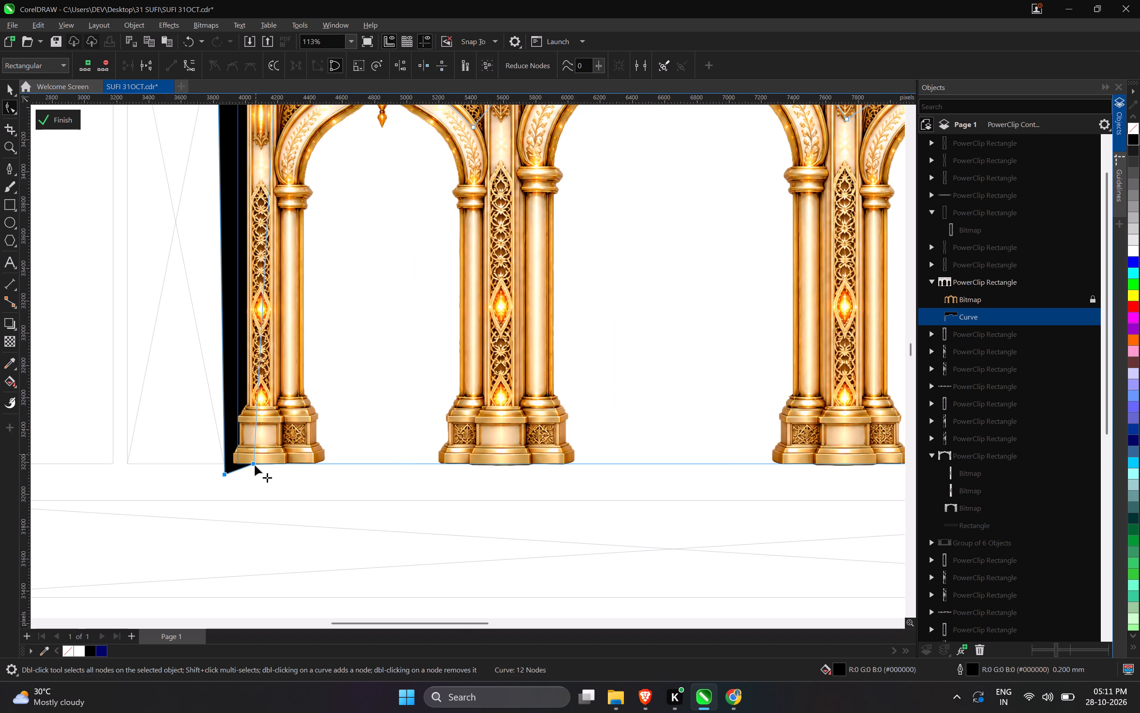
left_click_drag(253, 463, 253, 474)
scroll(248, 470, "down", 7)
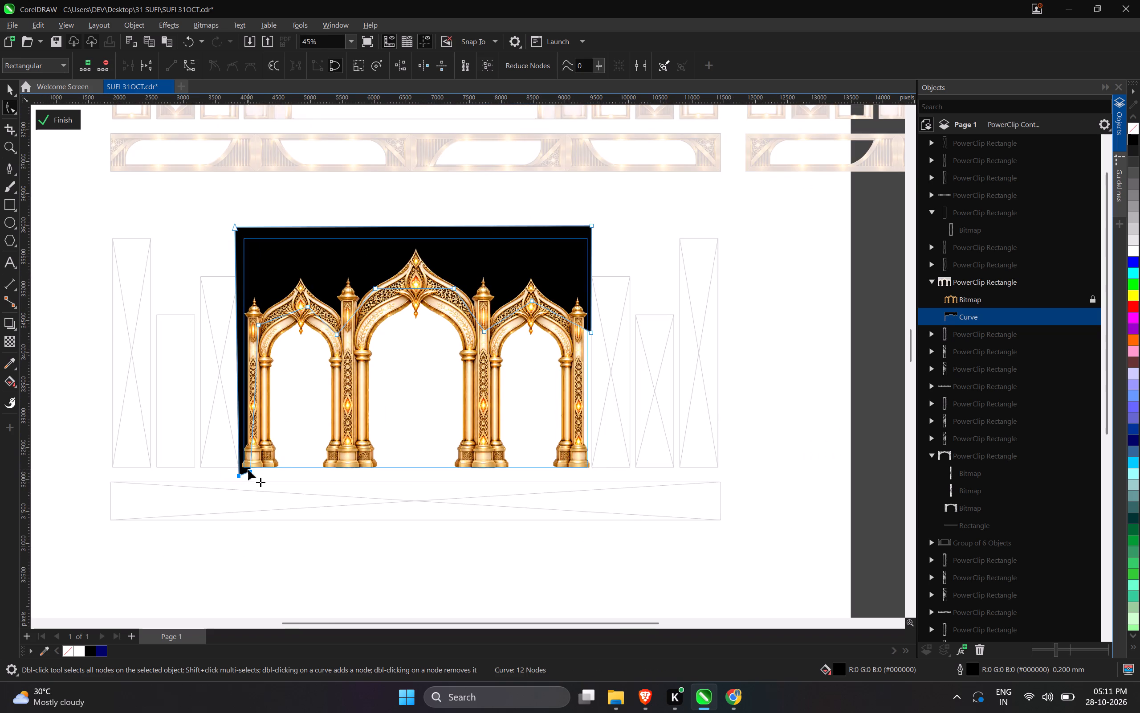
Add two nodes on the black curve beside the rightmost column and pull its lower-right corner nodes down past the frame's bottom edge.
scroll(476, 355, "up", 6)
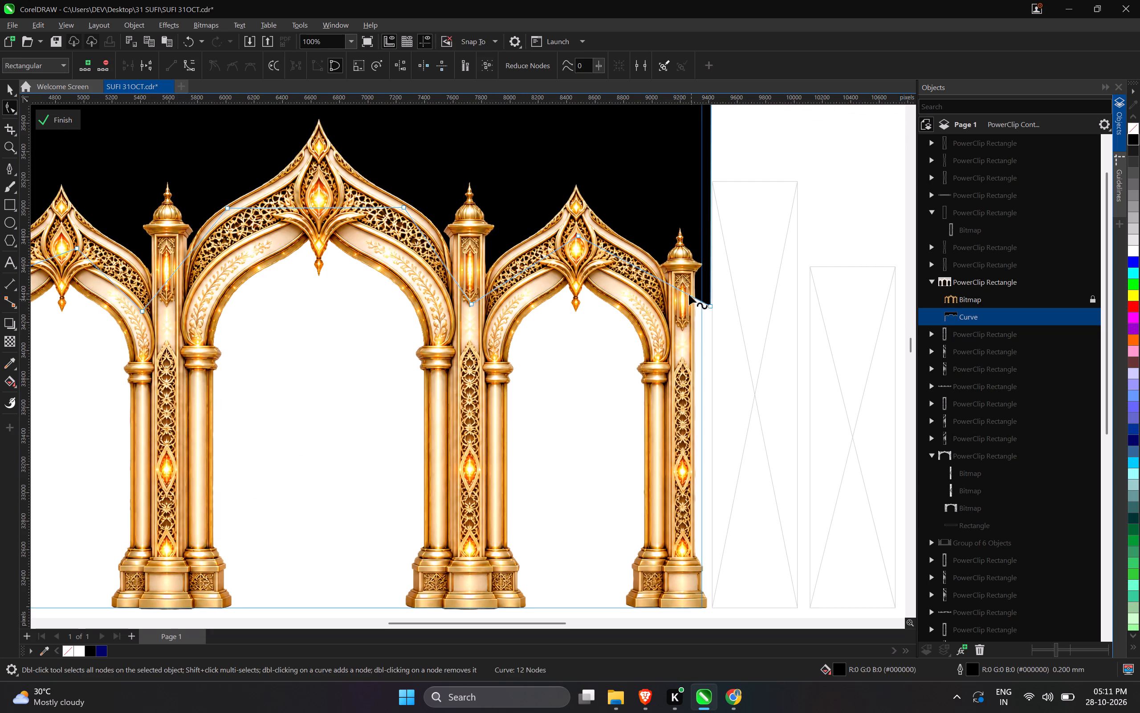
double_click(692, 296)
double_click(686, 293)
left_click_drag(726, 286, 690, 321)
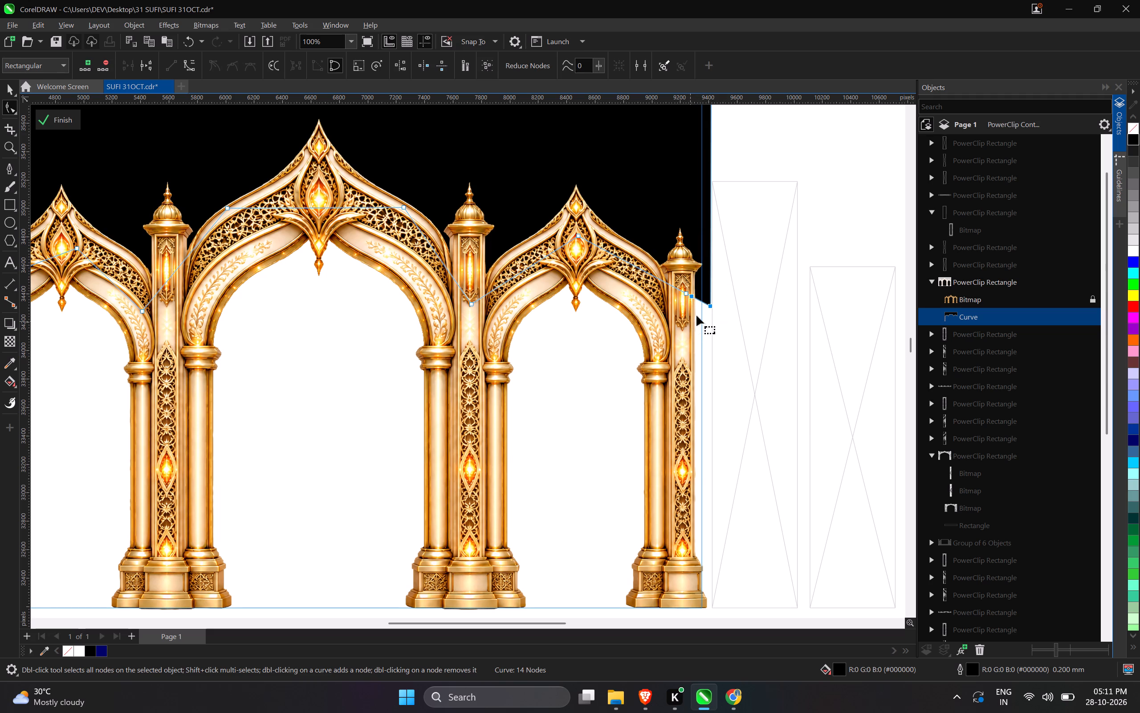
left_click_drag(710, 304, 707, 564)
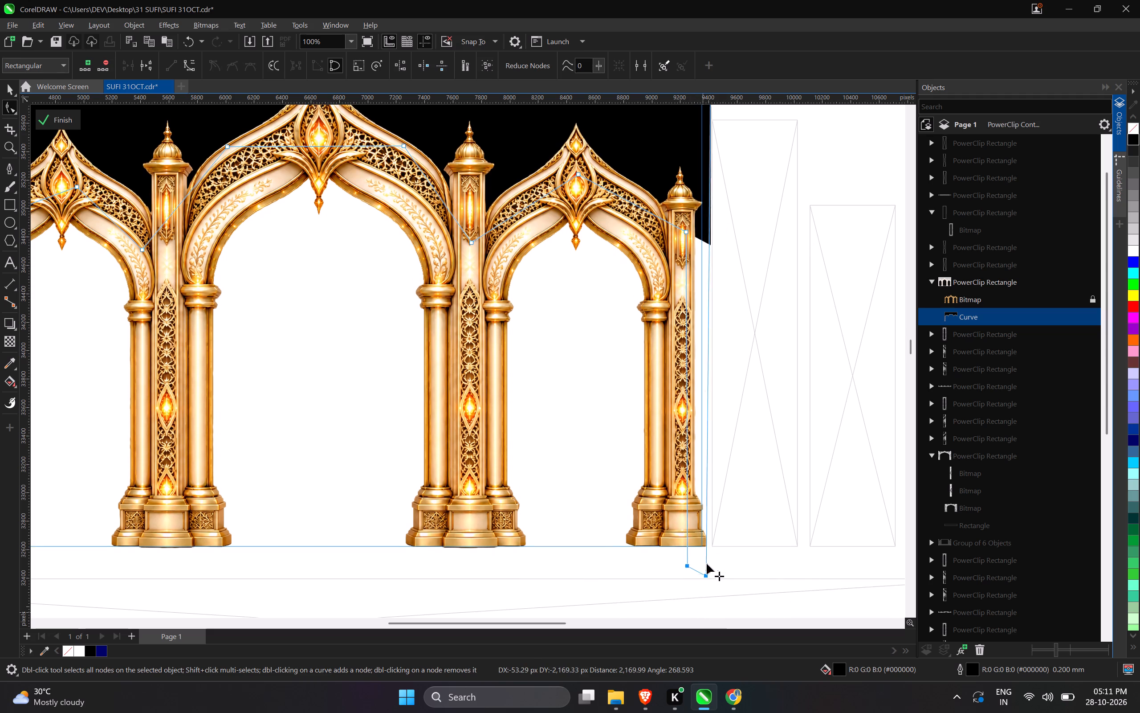
left_click_drag(707, 564, 708, 557)
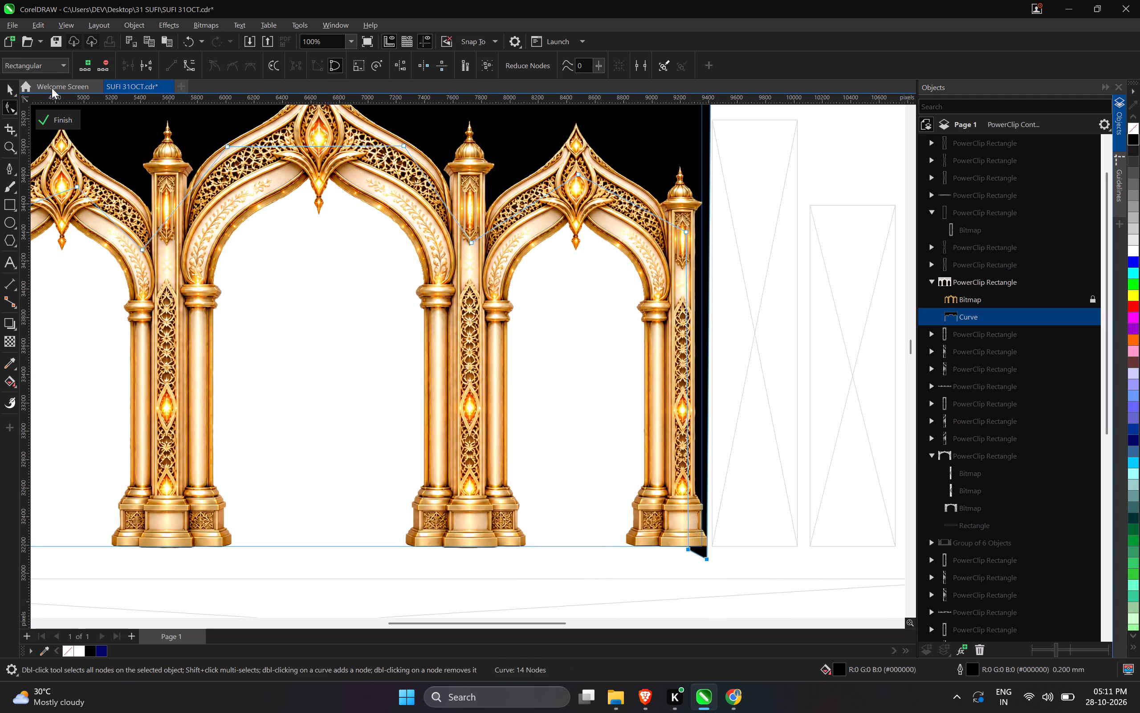
left_click(53, 116)
scroll(574, 254, "down", 6)
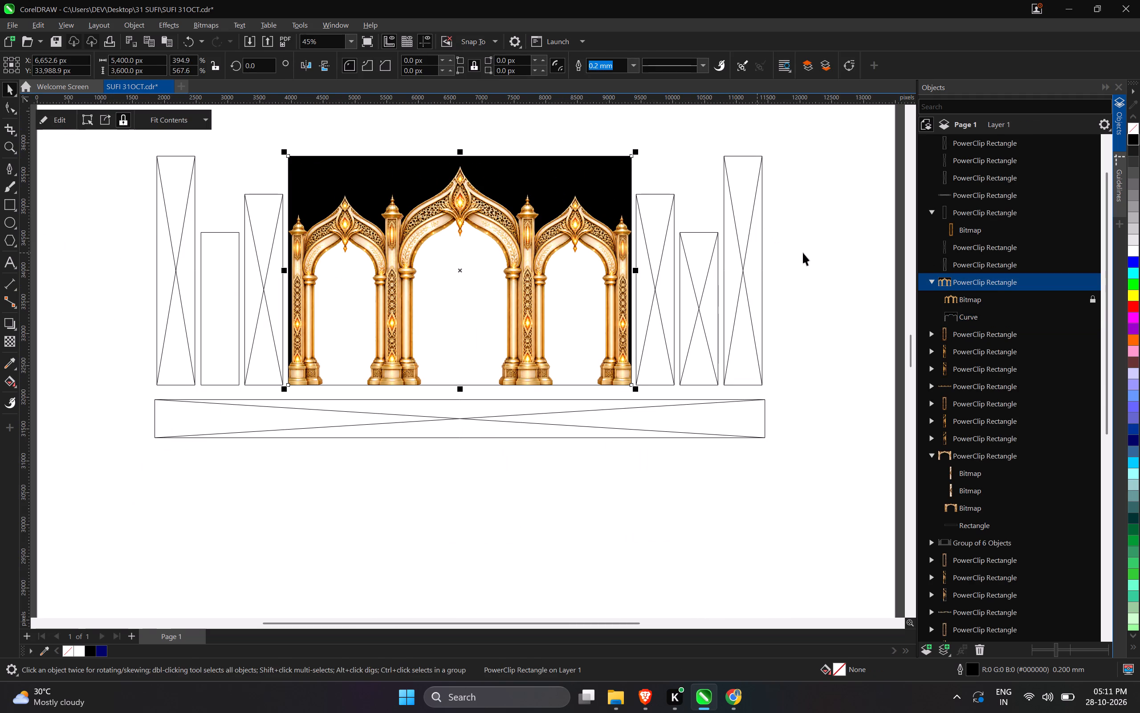
left_click(803, 253)
Unlock the arch bitmap inside the centre frame and nudge it slightly left.
key("ctrl+space")
key("ctrl+space")
double_click(501, 265)
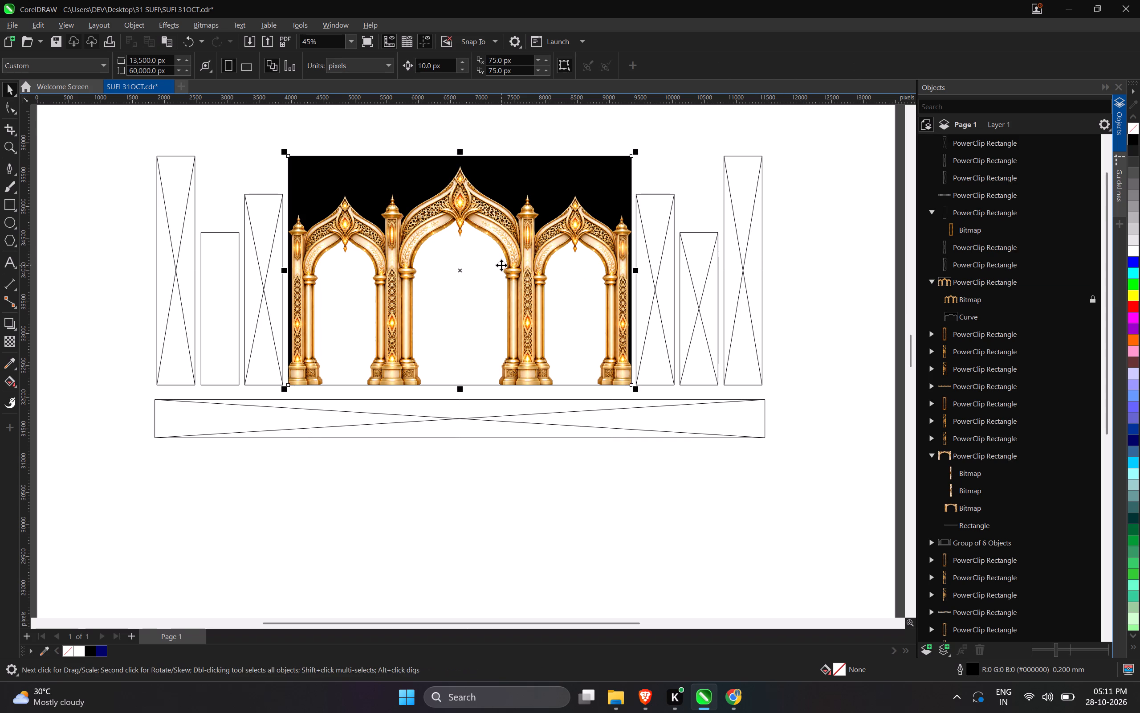
scroll(397, 256, "up", 2)
left_click(396, 258)
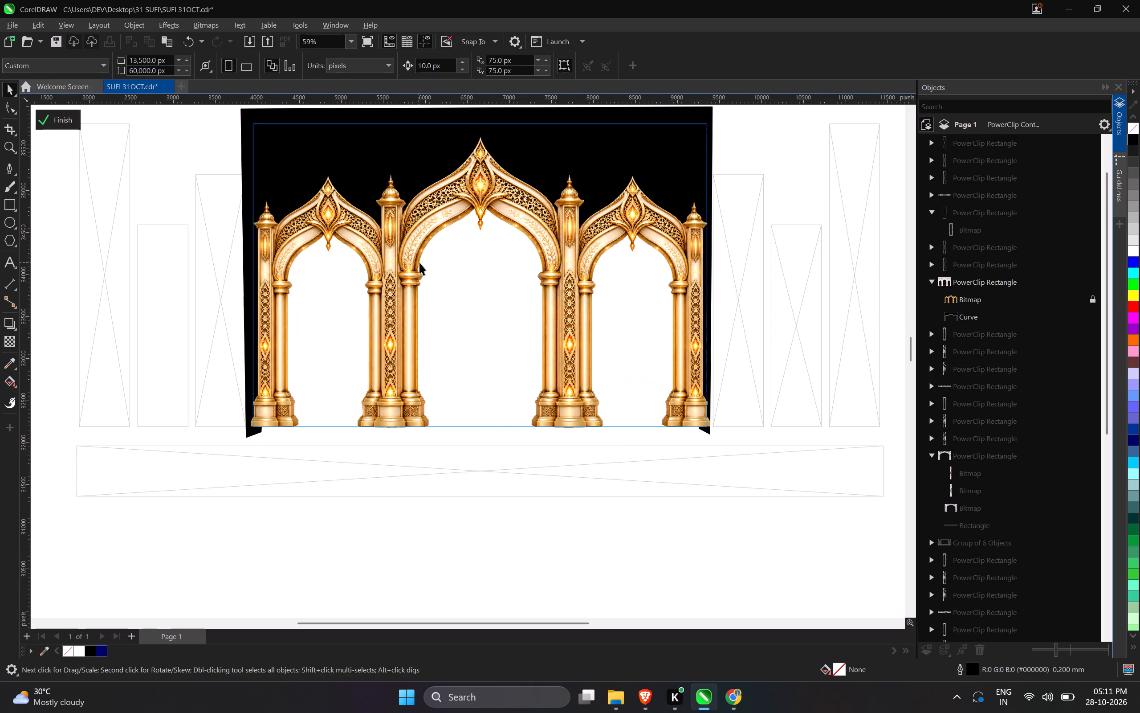
left_click(408, 291)
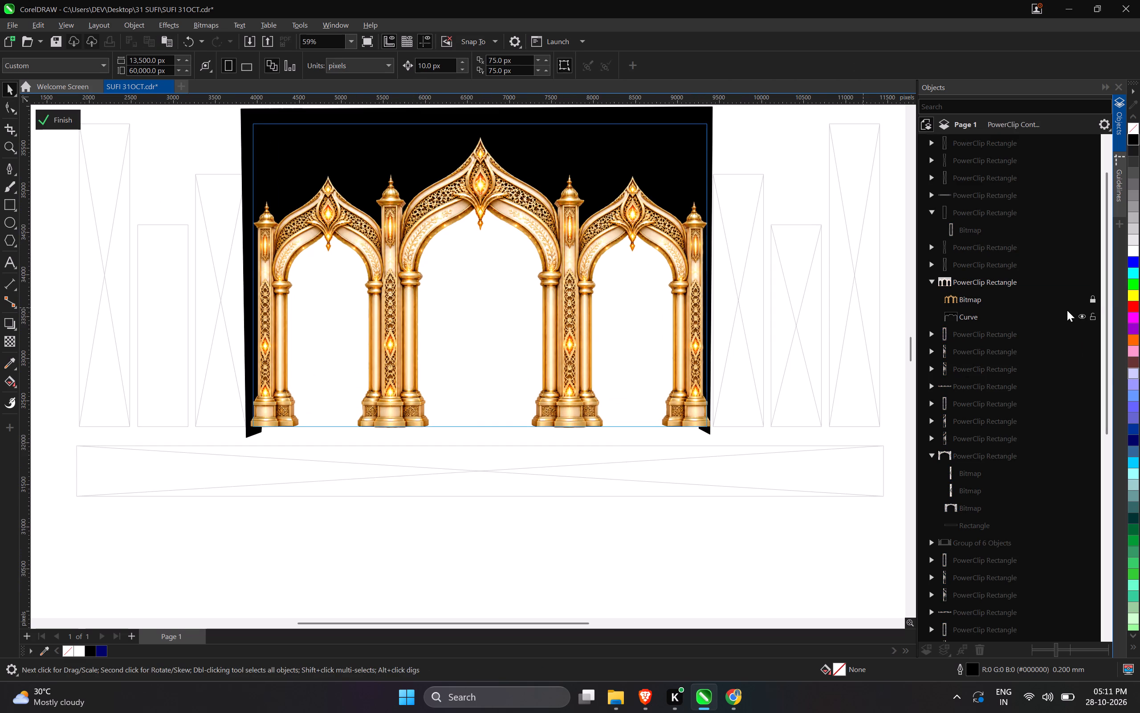
left_click(1092, 299)
left_click(505, 197)
key("Left")
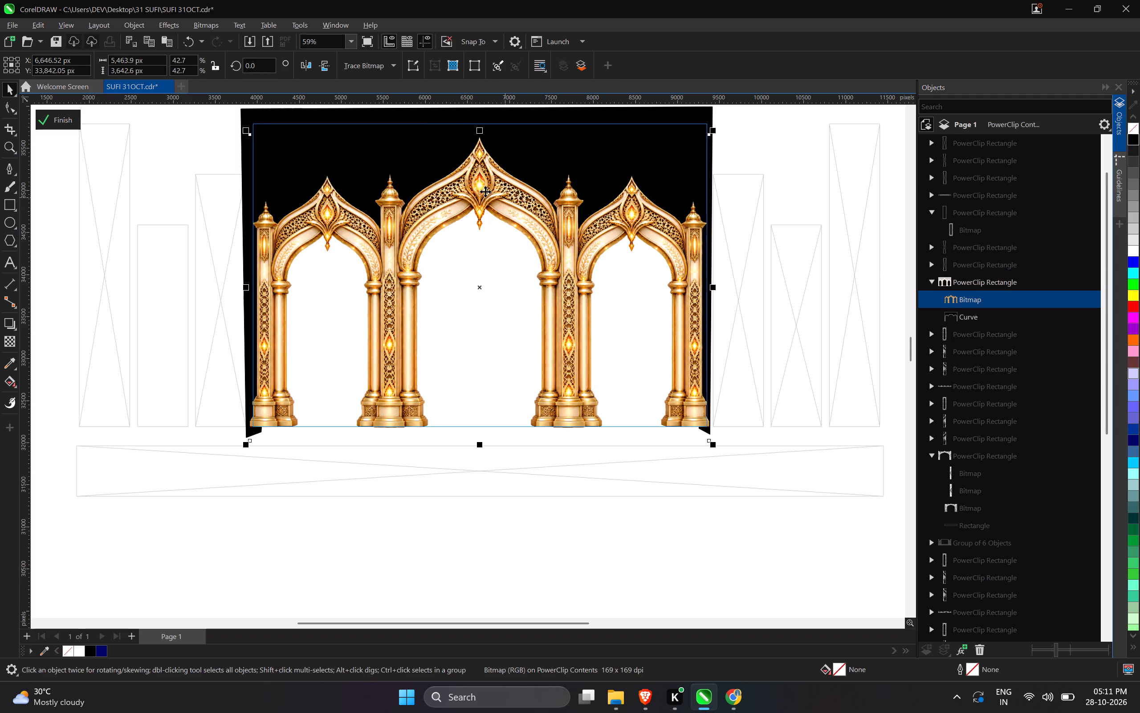
left_click(68, 115)
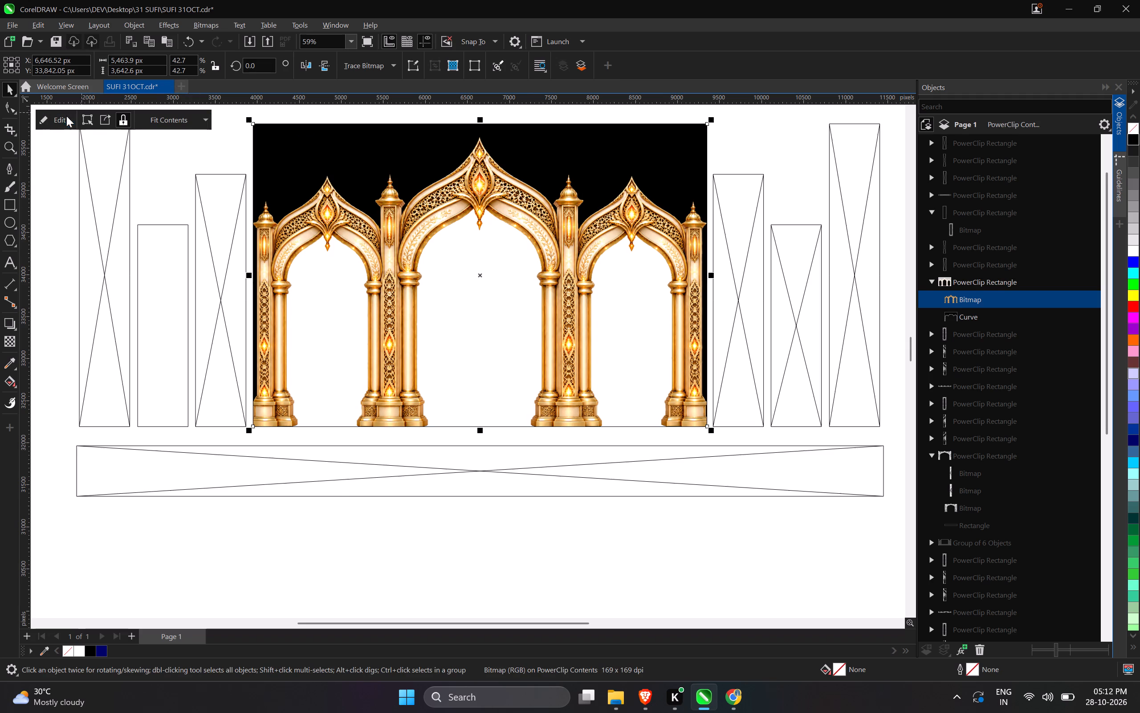
left_click(345, 510)
scroll(479, 163, "up", 1)
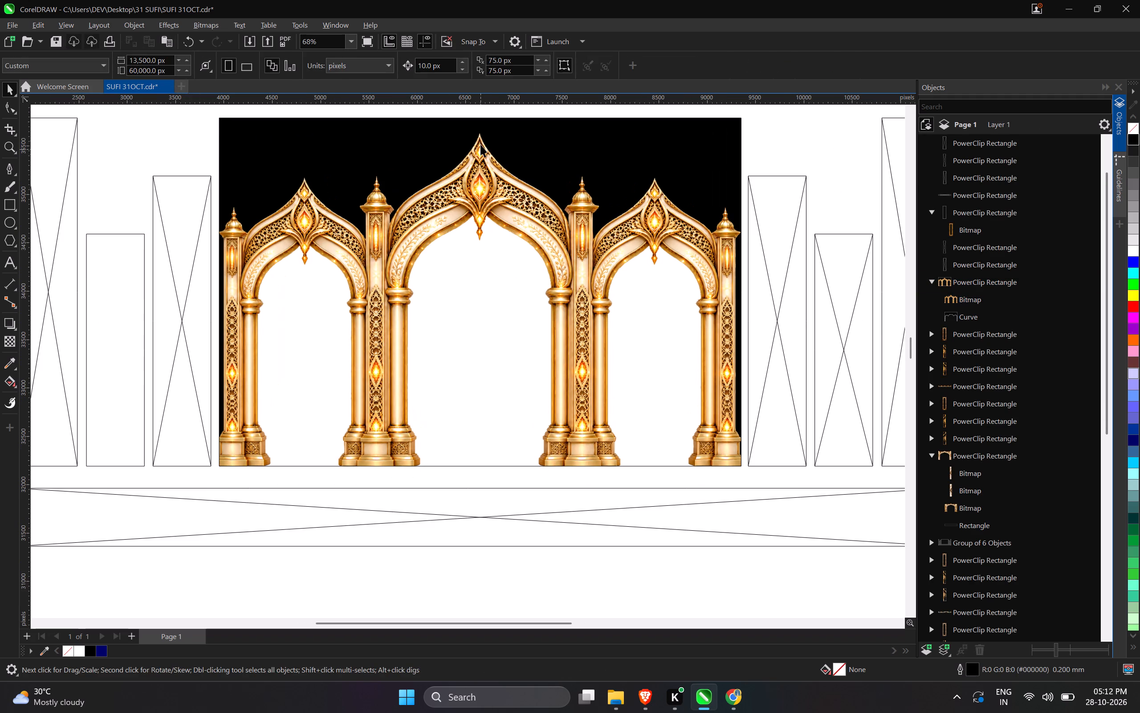
scroll(482, 141, "down", 1)
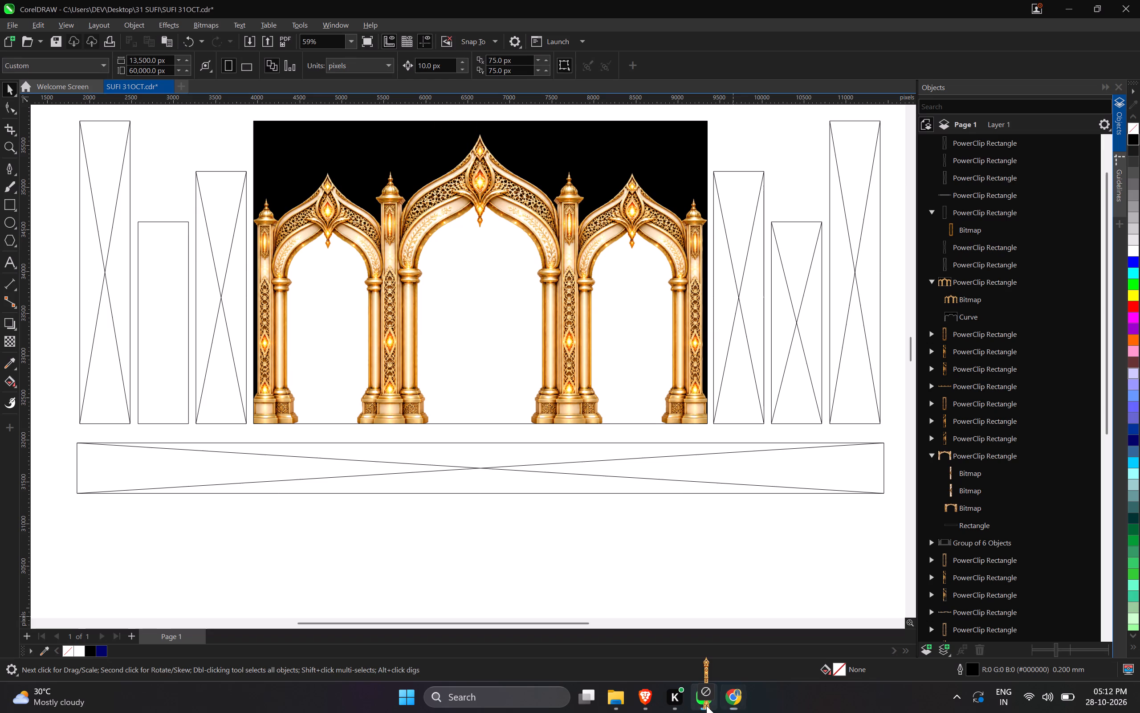
left_click_drag(706, 705, 313, 527)
left_click_drag(314, 525, 211, 391)
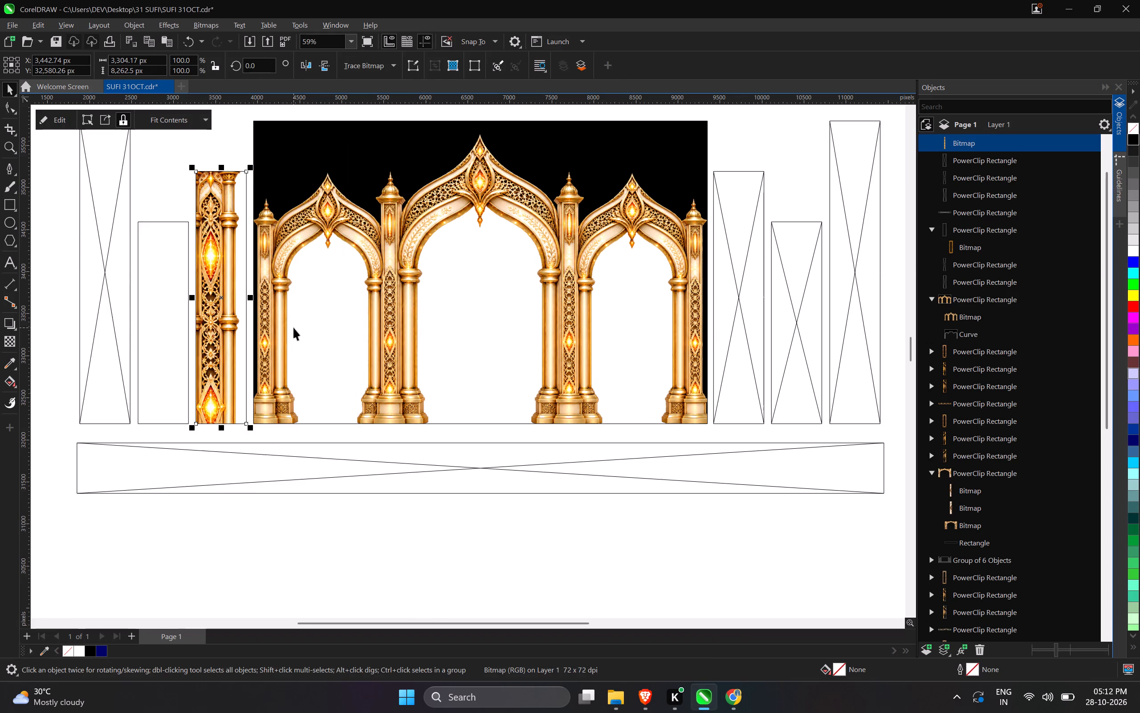
Open the 2x10 frame's contents for editing and scale the pillar bitmap down to about 33.4%.
scroll(293, 328, "down", 5)
double_click(249, 329)
left_click(237, 214)
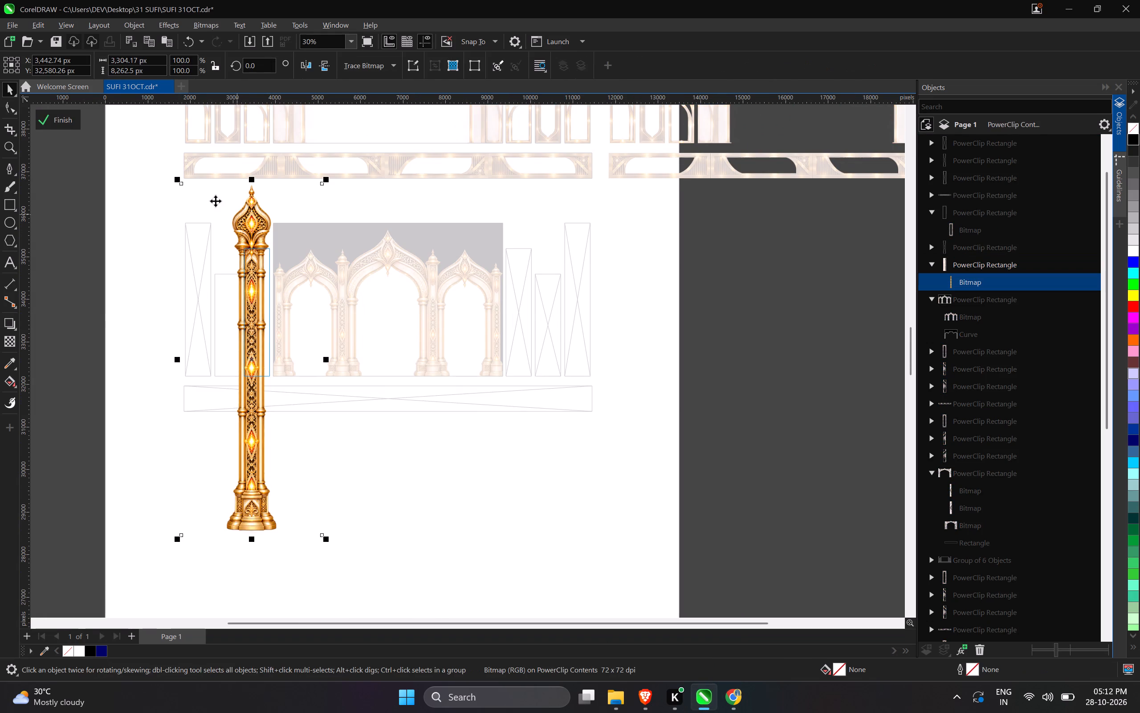
left_click_drag(177, 176, 210, 217)
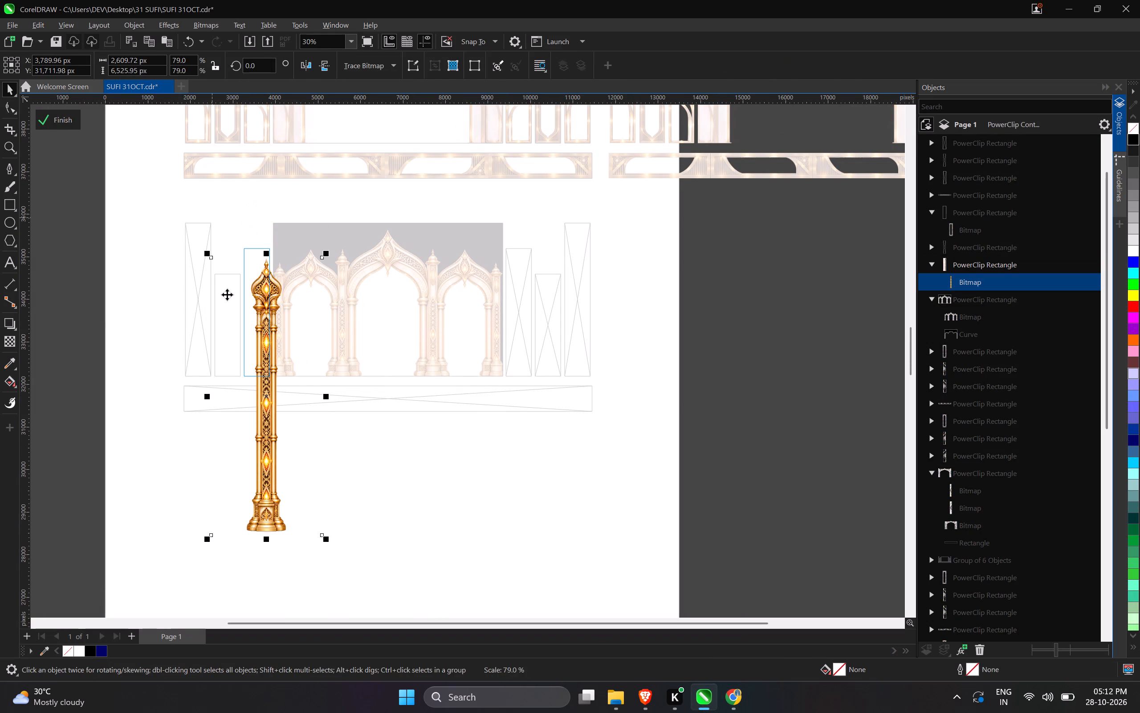
left_click_drag(327, 542, 262, 404)
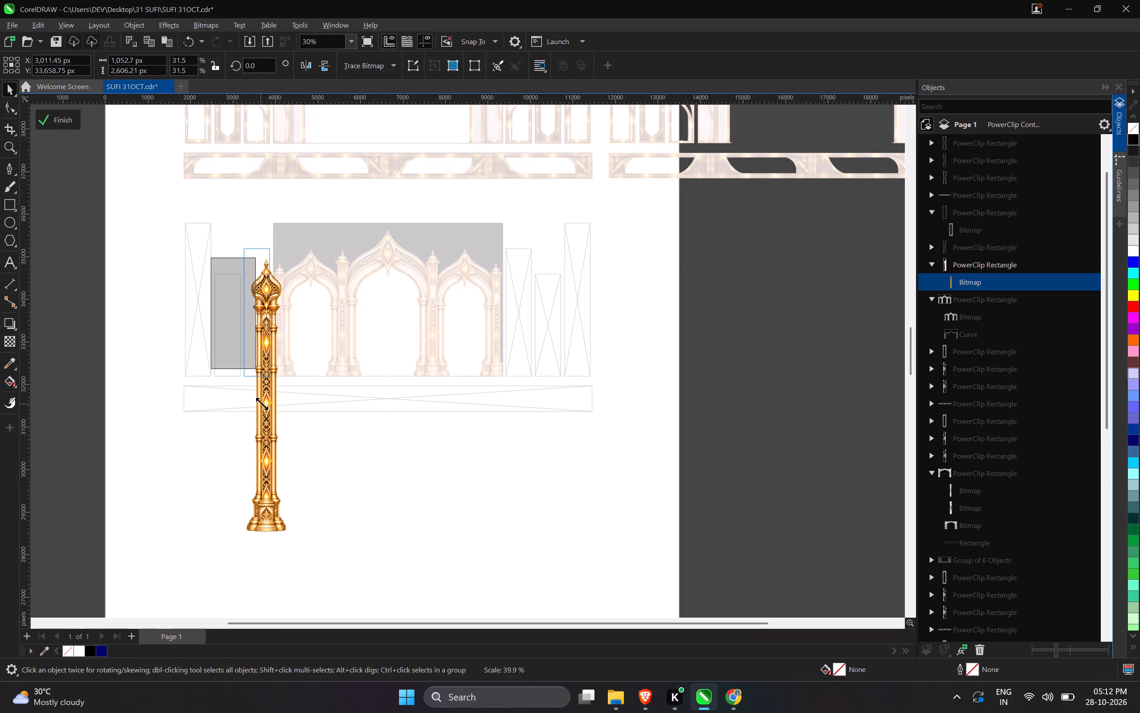
left_click_drag(262, 404, 263, 397)
Move the pillar into the 2x10 frame, centring it across the width with its base on the frame's bottom edge.
scroll(225, 298, "up", 5)
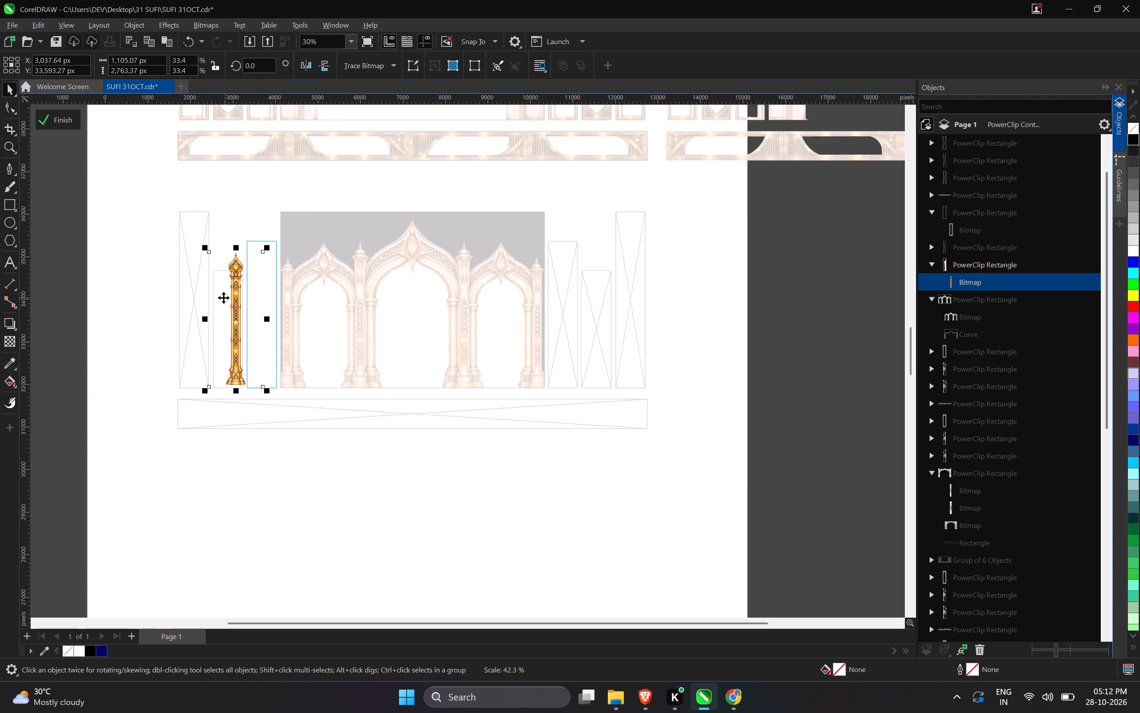
left_click_drag(243, 337, 264, 337)
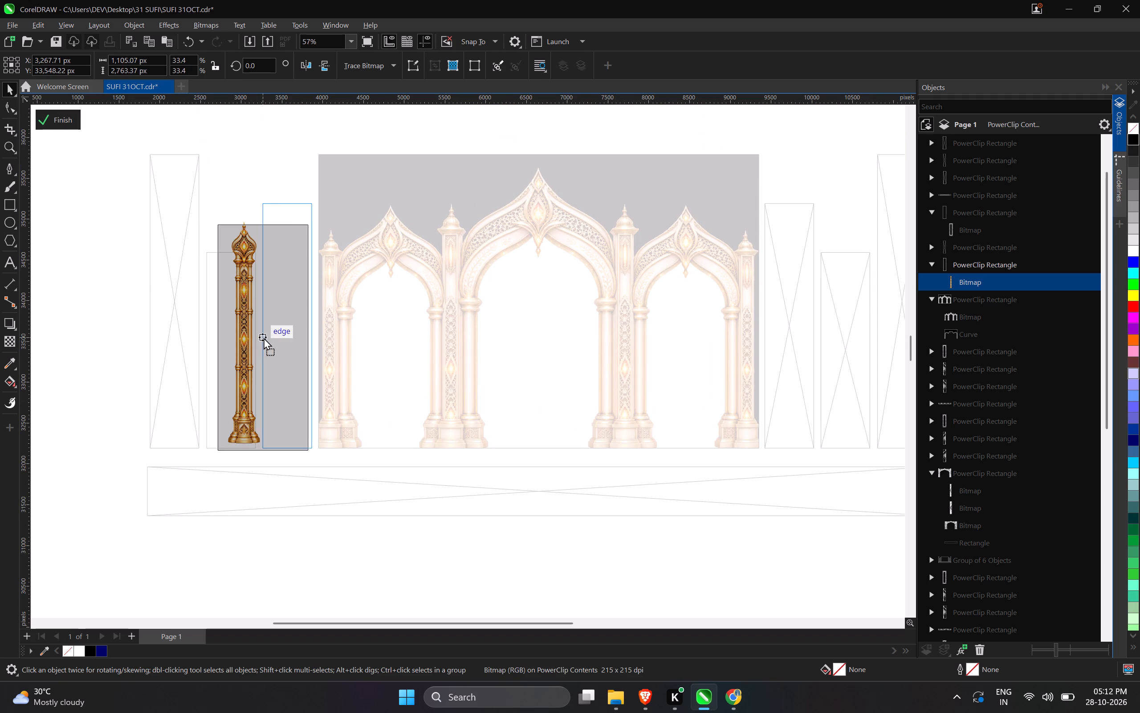
left_click_drag(264, 337, 281, 337)
scroll(281, 337, "up", 3)
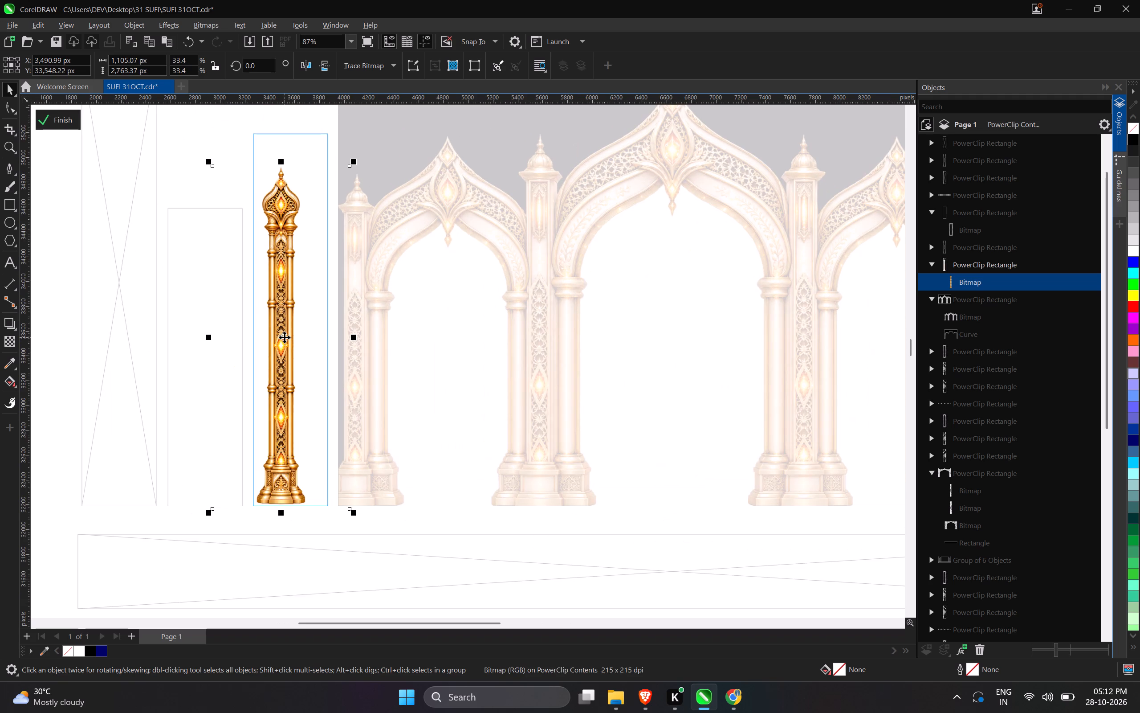
key("Right")
key("Right")
key("Right")
key("Right")
key("Right")
key("Right")
key("Right")
key("Right")
key("Right")
key("Right")
key("Right")
key("Right")
key("Right")
key("Down")
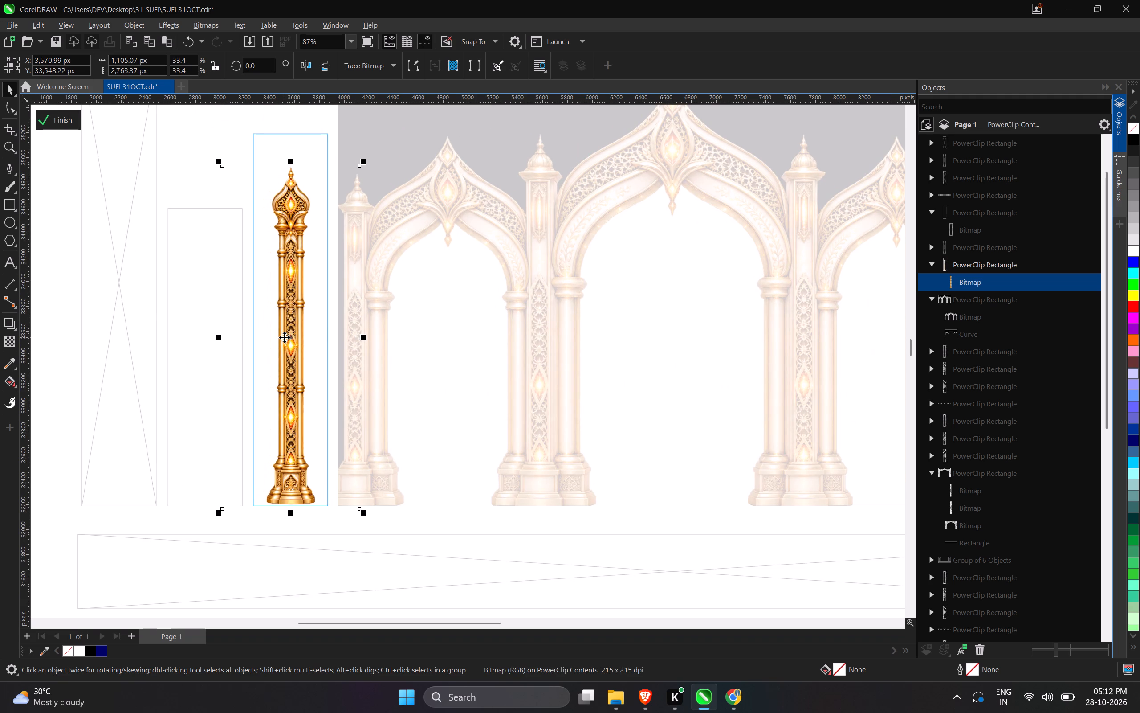
key("Down")
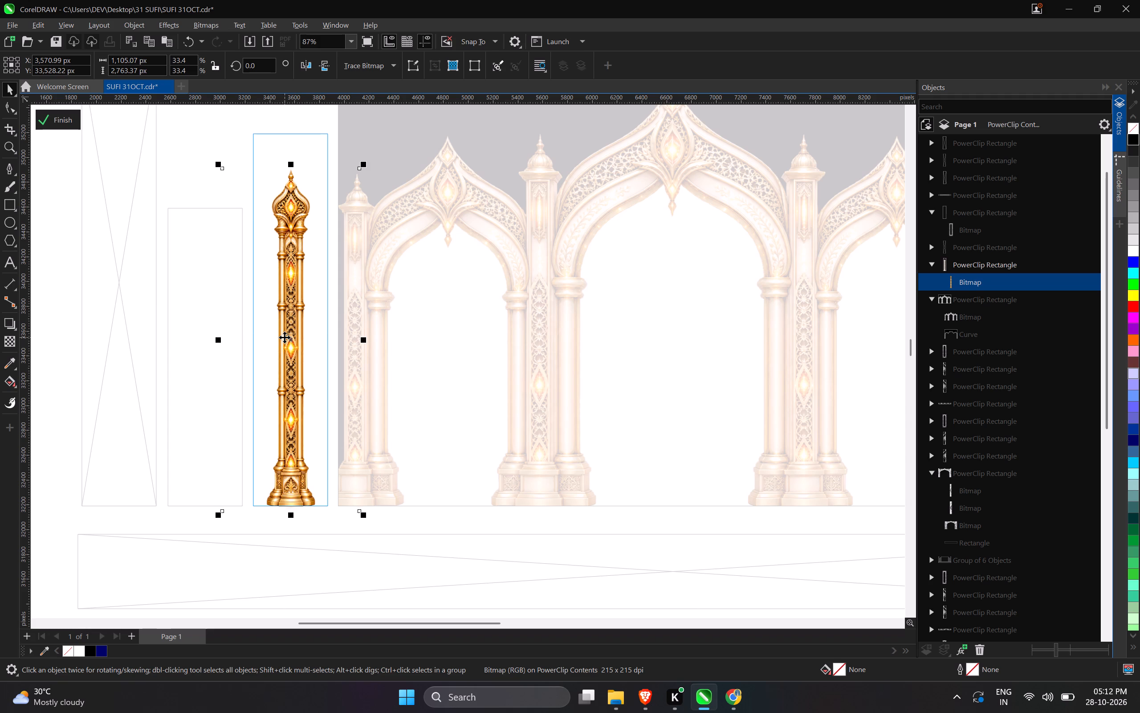
Enlarge the pillar bitmap to about 39.2% and raise it to the top of the 2x10 frame, closing the content edit.
left_click_drag(220, 164, 212, 152, "shift")
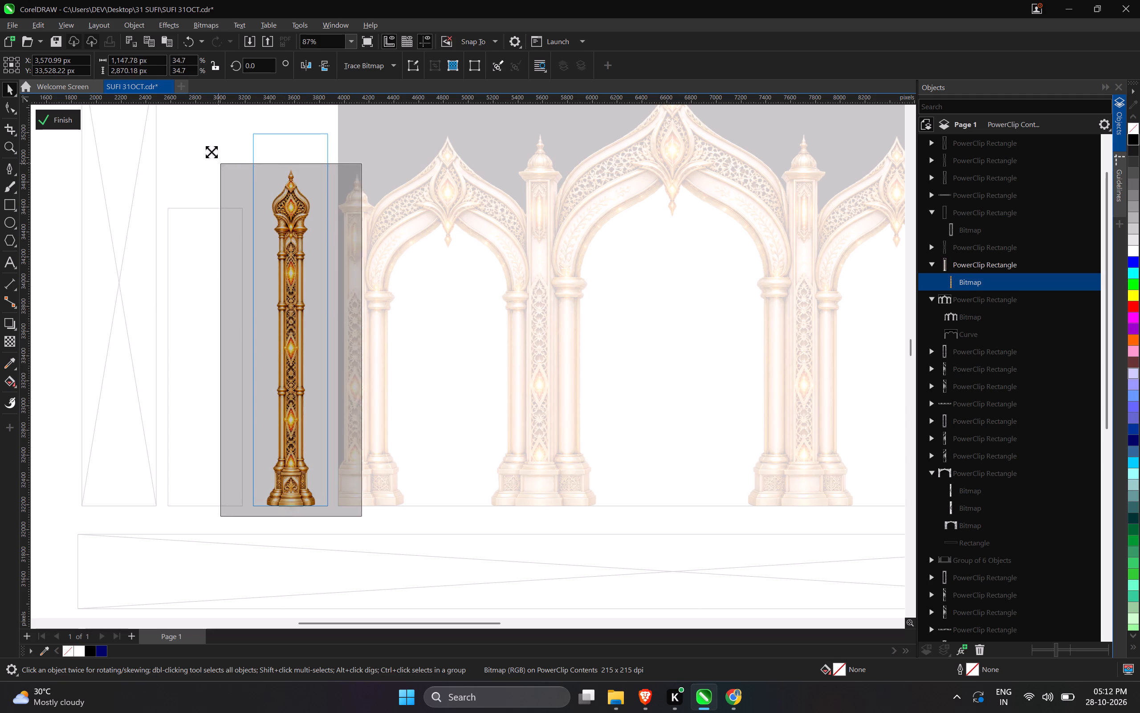
left_click_drag(212, 152, 208, 134, "shift")
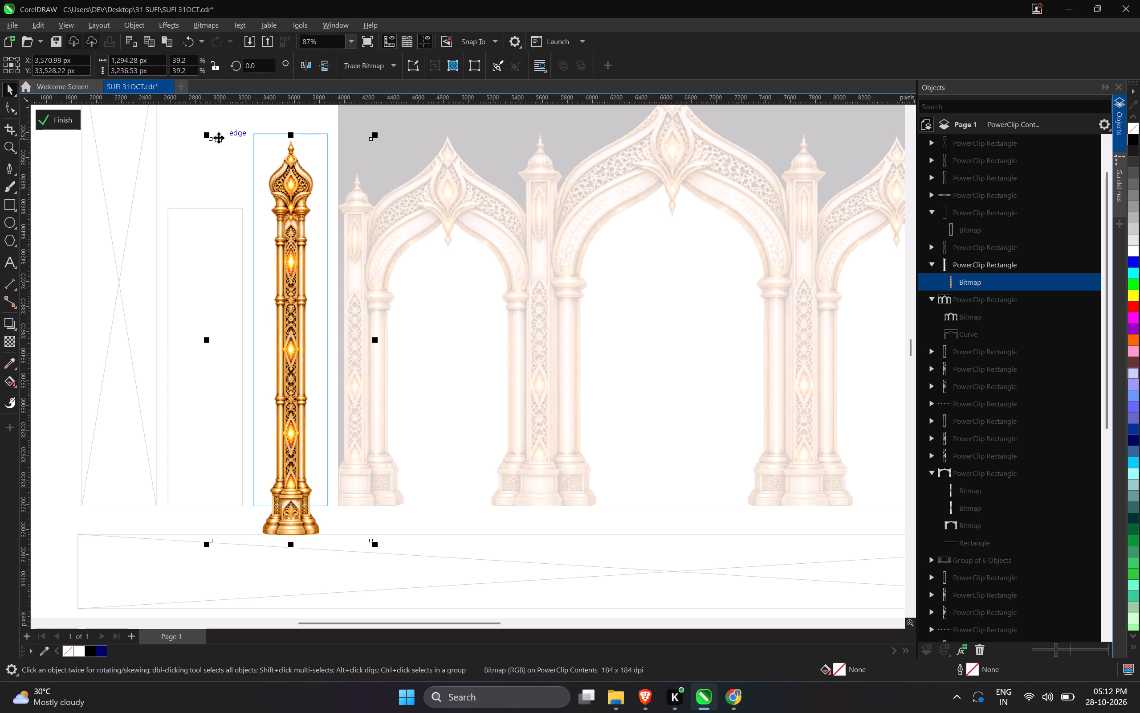
key("shift+Up")
key("shift+Up")
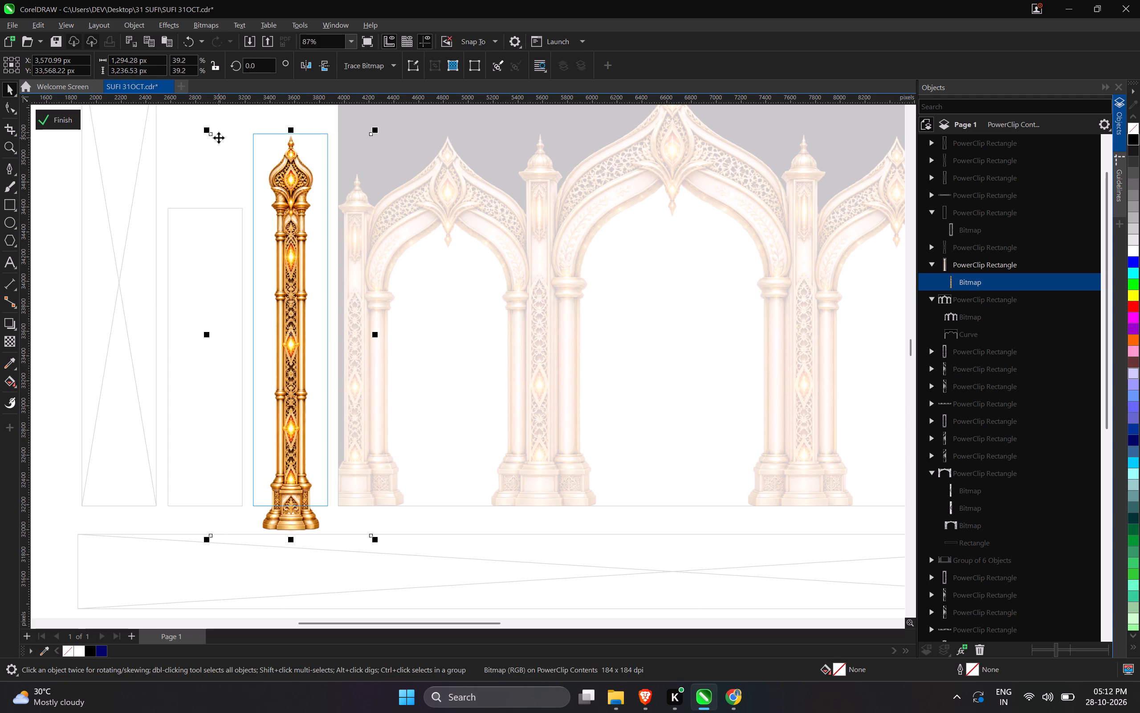
left_click(73, 116)
Reopen the 2x10 frame's contents, scale the pillar to about 36.3% and centre it with its base on the frame's bottom edge.
scroll(368, 295, "down", 4)
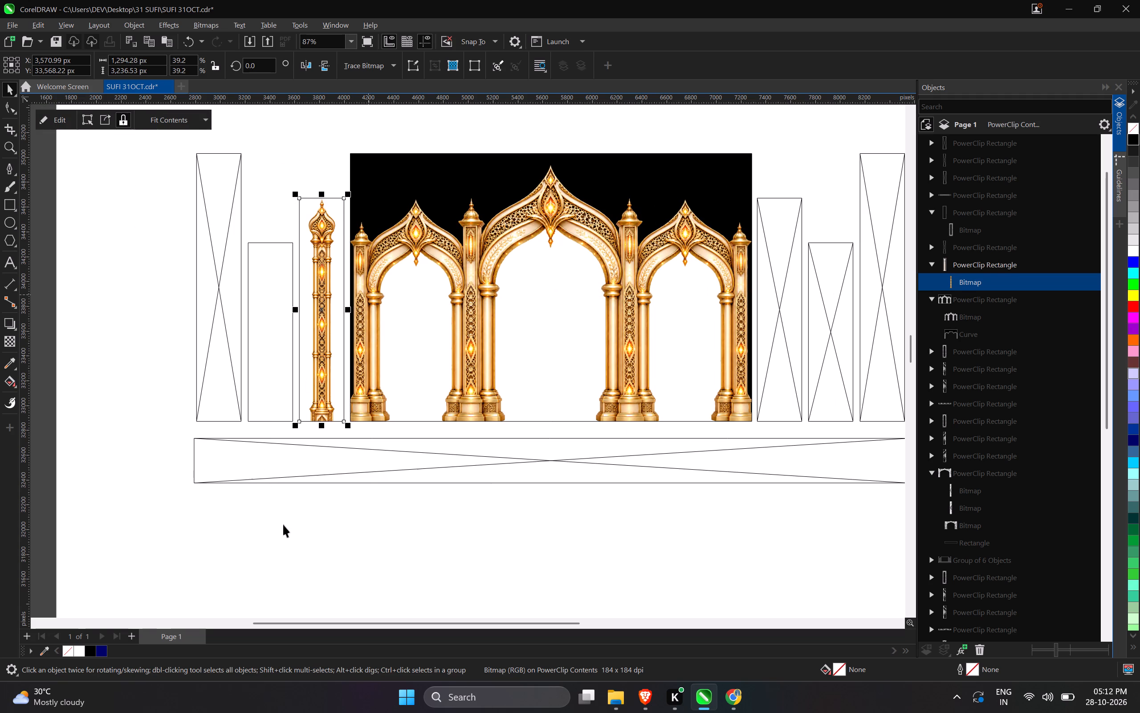
left_click(282, 526)
double_click(314, 355)
left_click(329, 426)
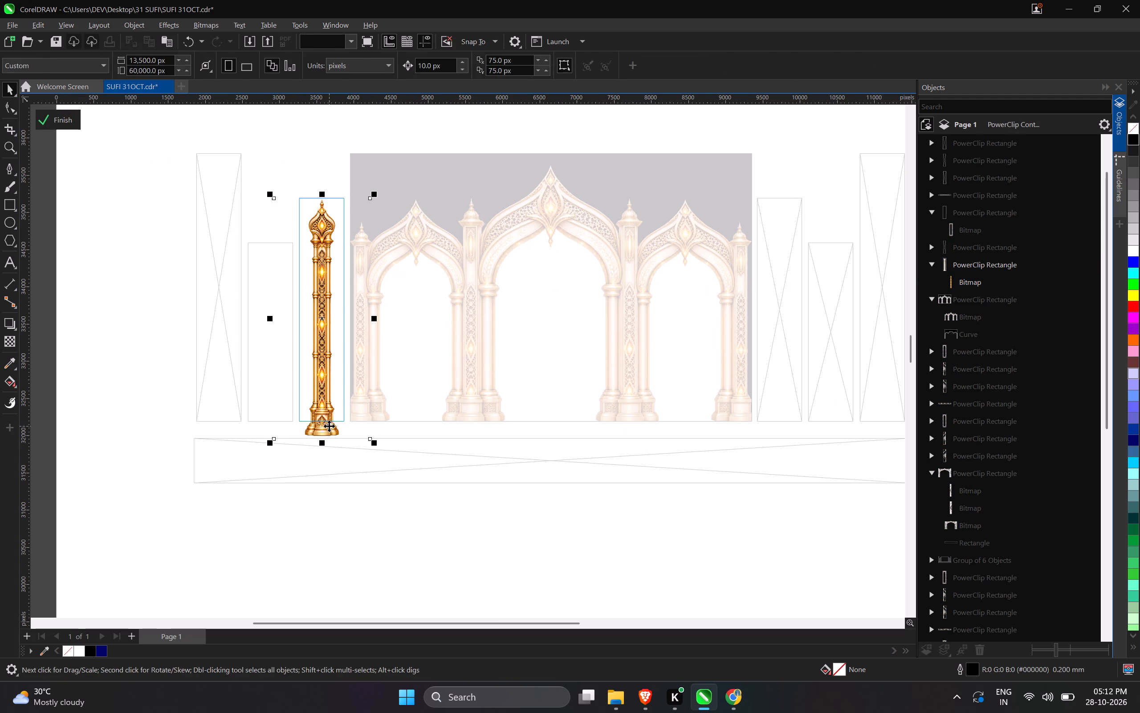
left_click_drag(377, 443, 370, 432)
key("Right")
key("Right")
key("Right")
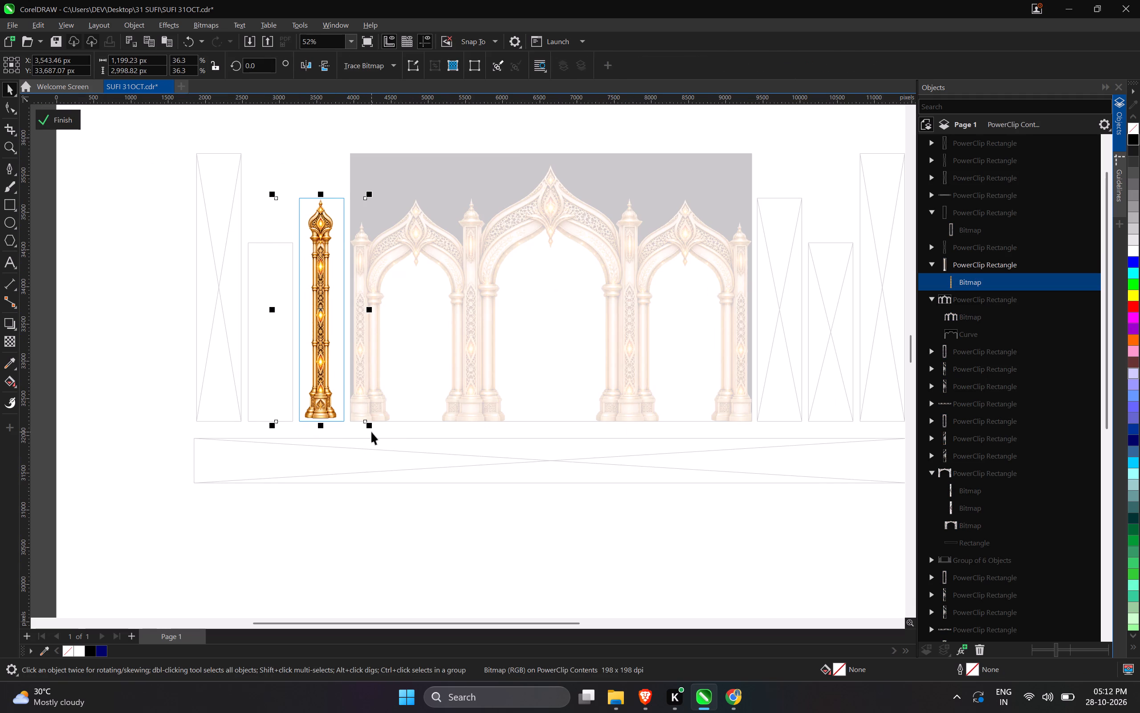
key("Down")
key("Down")
key("Down")
key("Right")
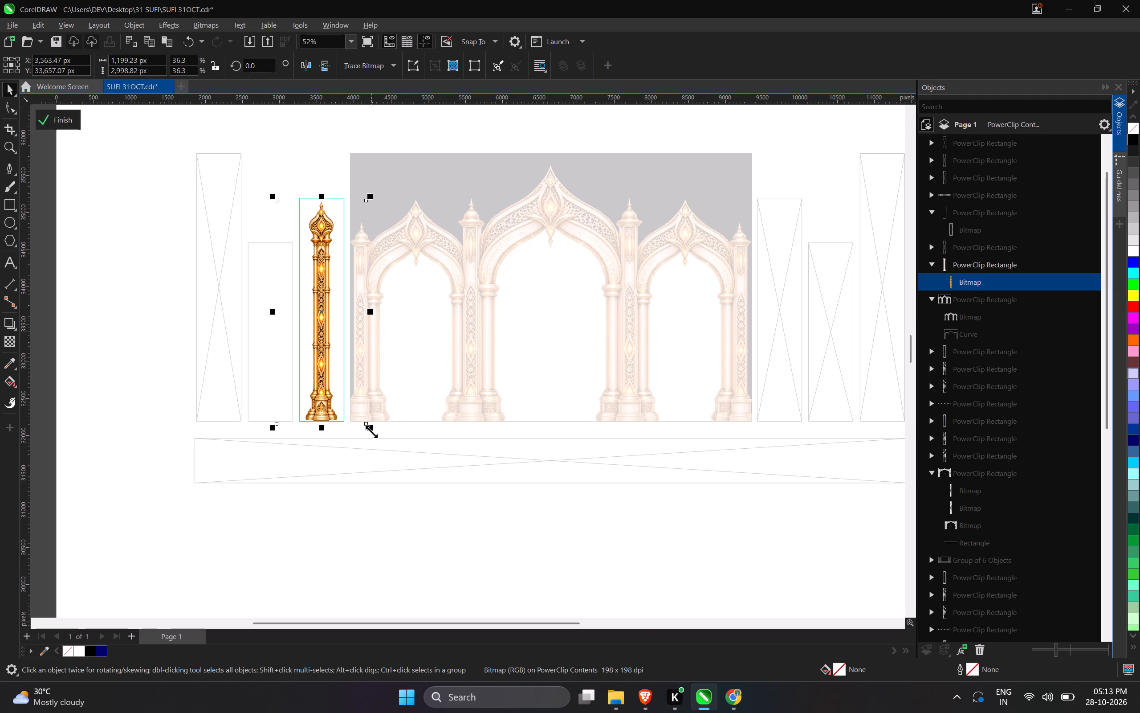
key("Right")
left_click(61, 119)
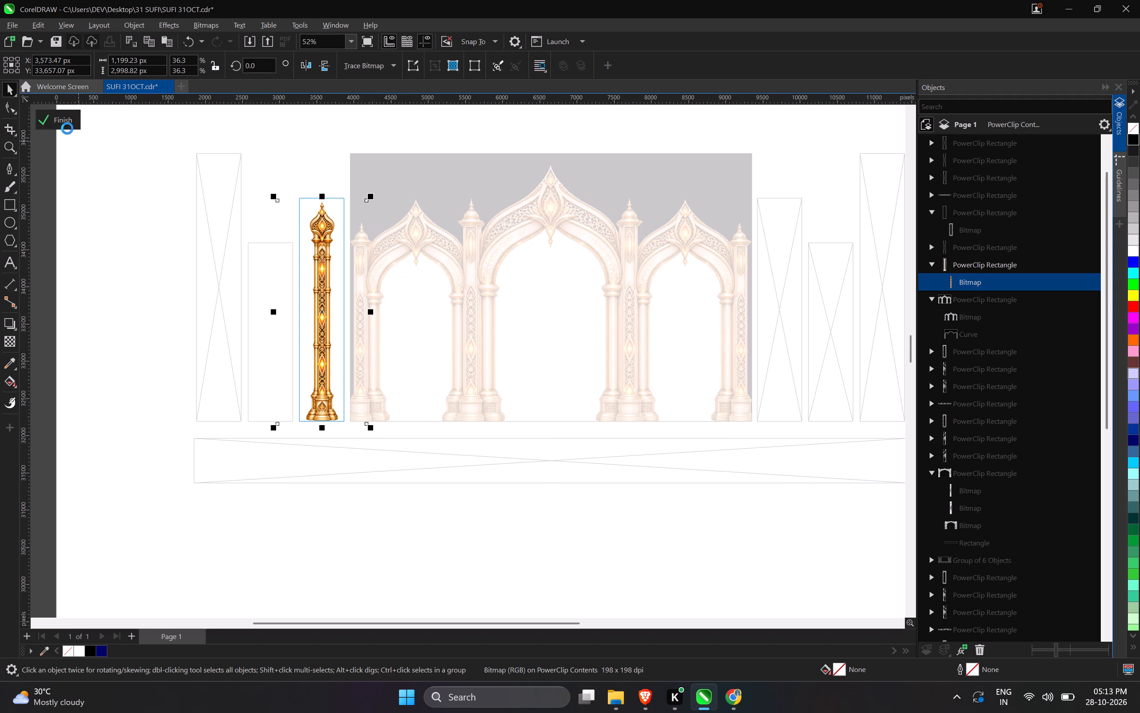
left_click(100, 217)
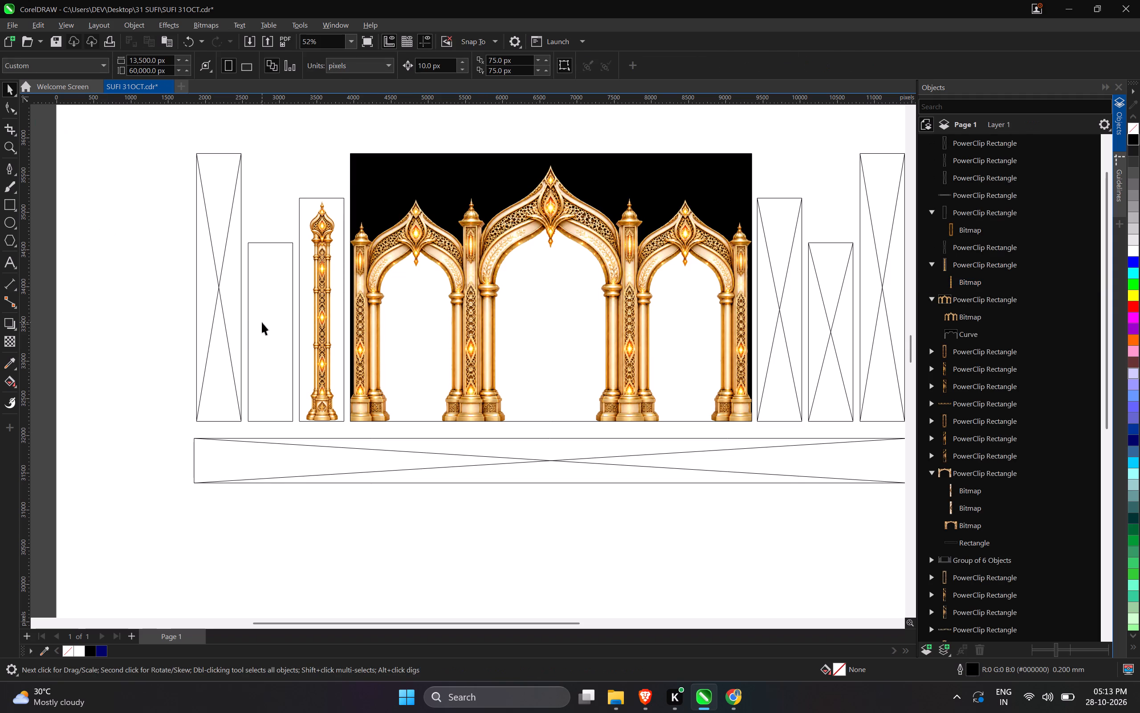
Copy the fitted pillar into the matching 2x10 frame just right of the centre panel, aligned within that frame.
double_click(314, 252)
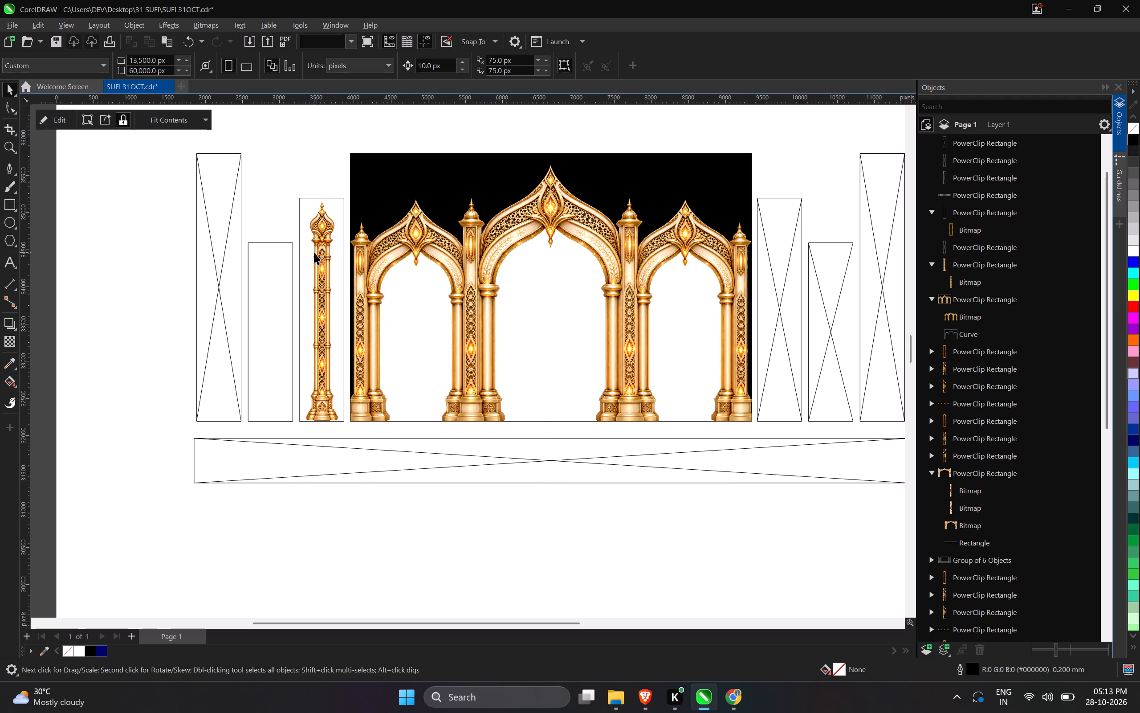
left_click(314, 252)
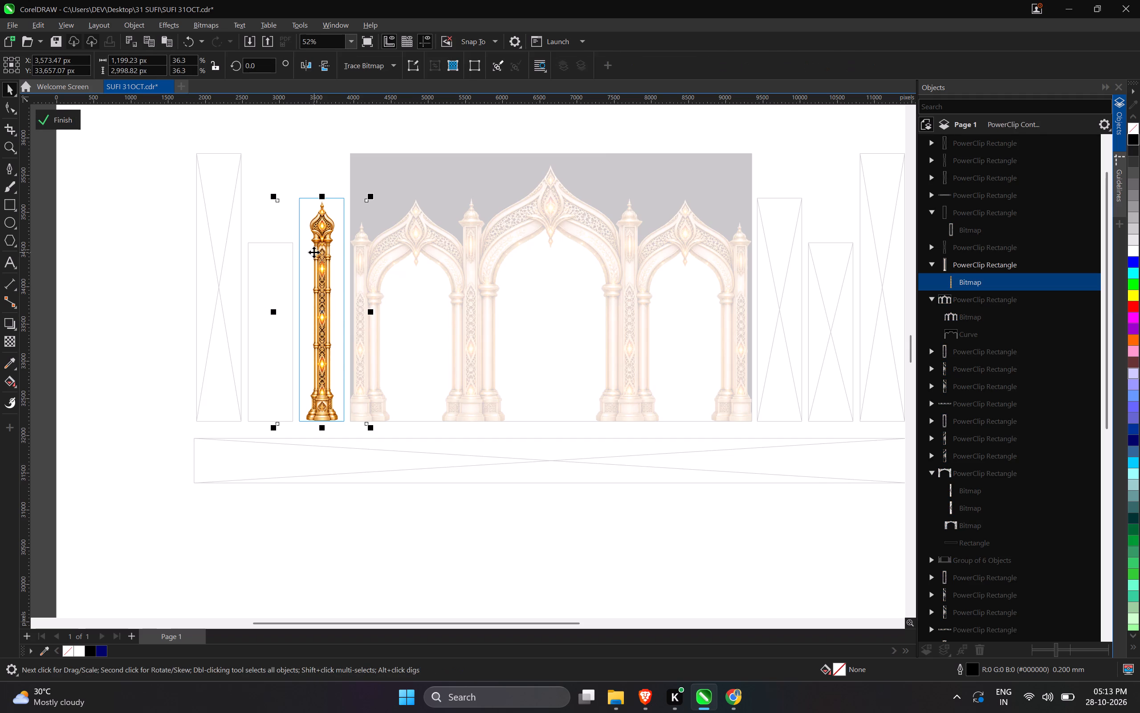
key("ctrl+c")
left_click(49, 123)
double_click(781, 332)
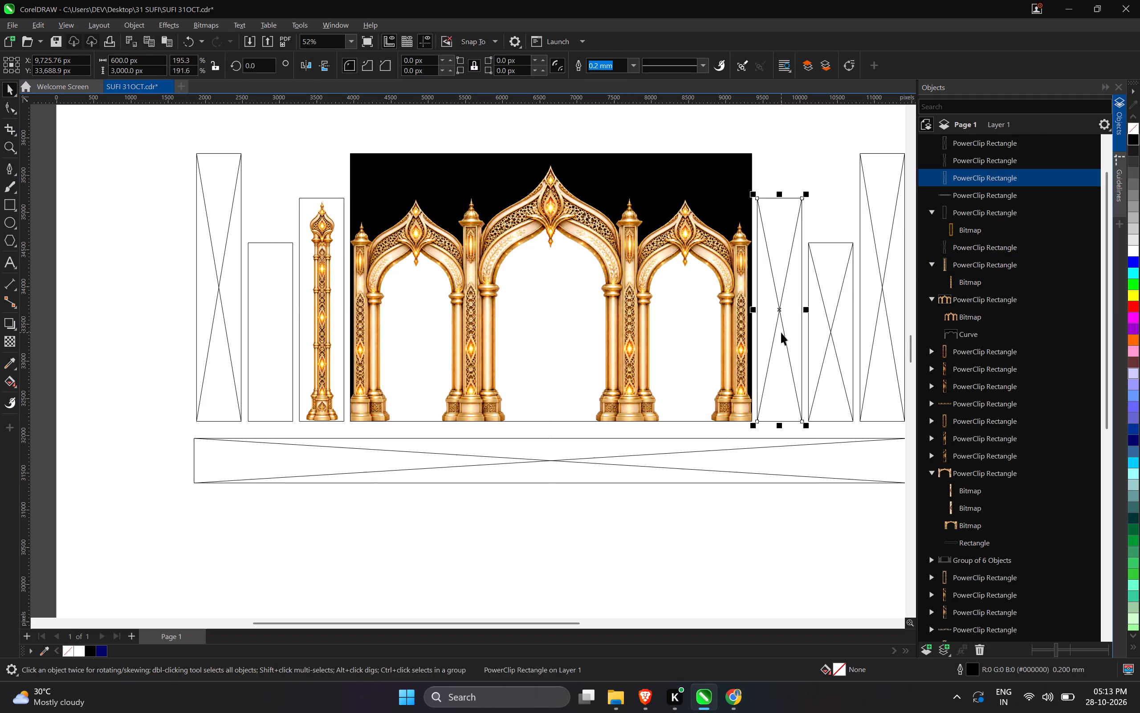
key("ctrl+v")
left_click_drag(322, 307, 414, 318)
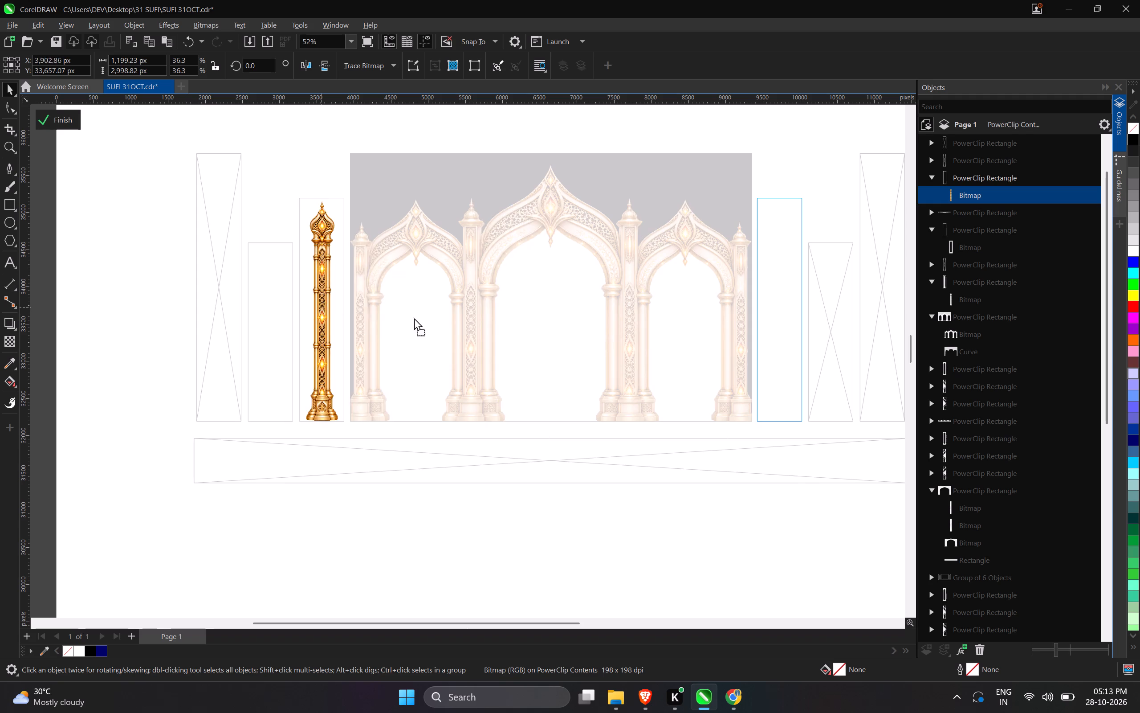
left_click_drag(414, 318, 779, 347)
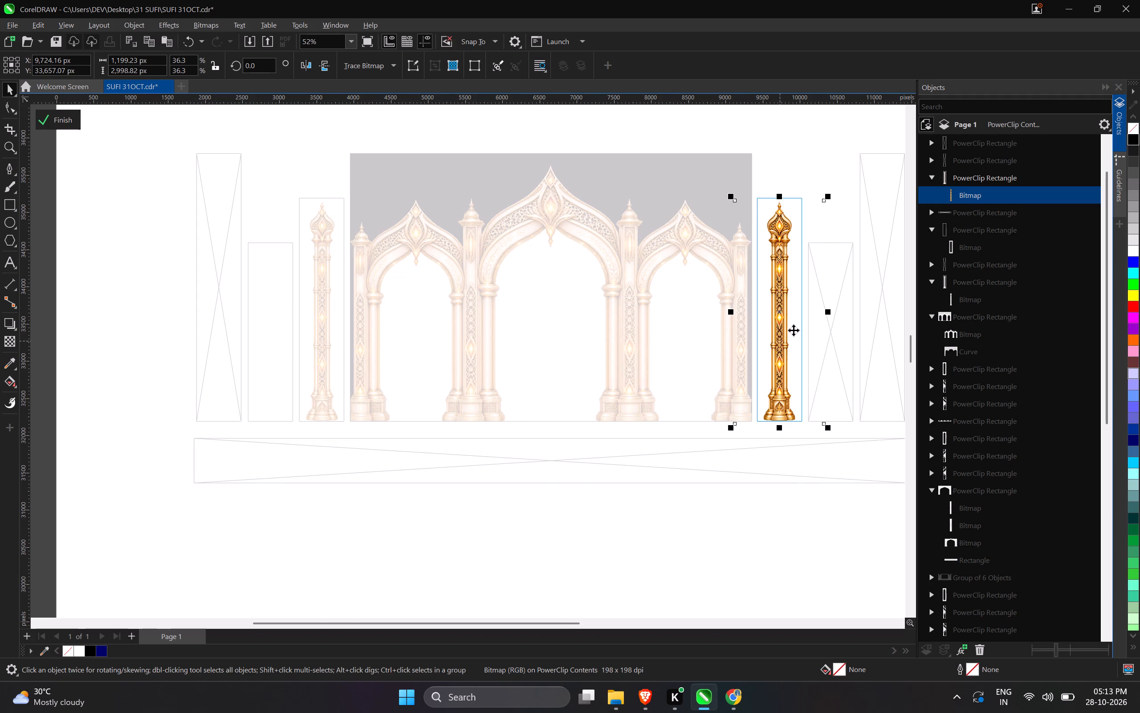
scroll(800, 323, "up", 3)
key("Right")
key("Right")
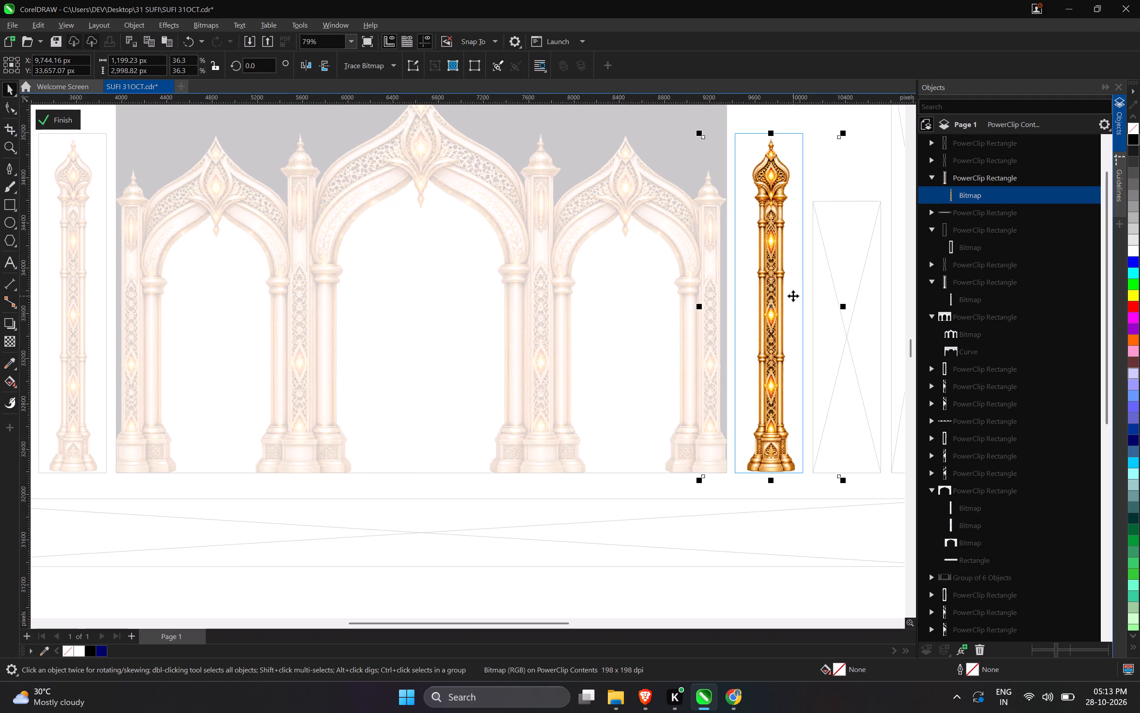
left_click(51, 121)
scroll(369, 261, "down", 4)
left_click(493, 522)
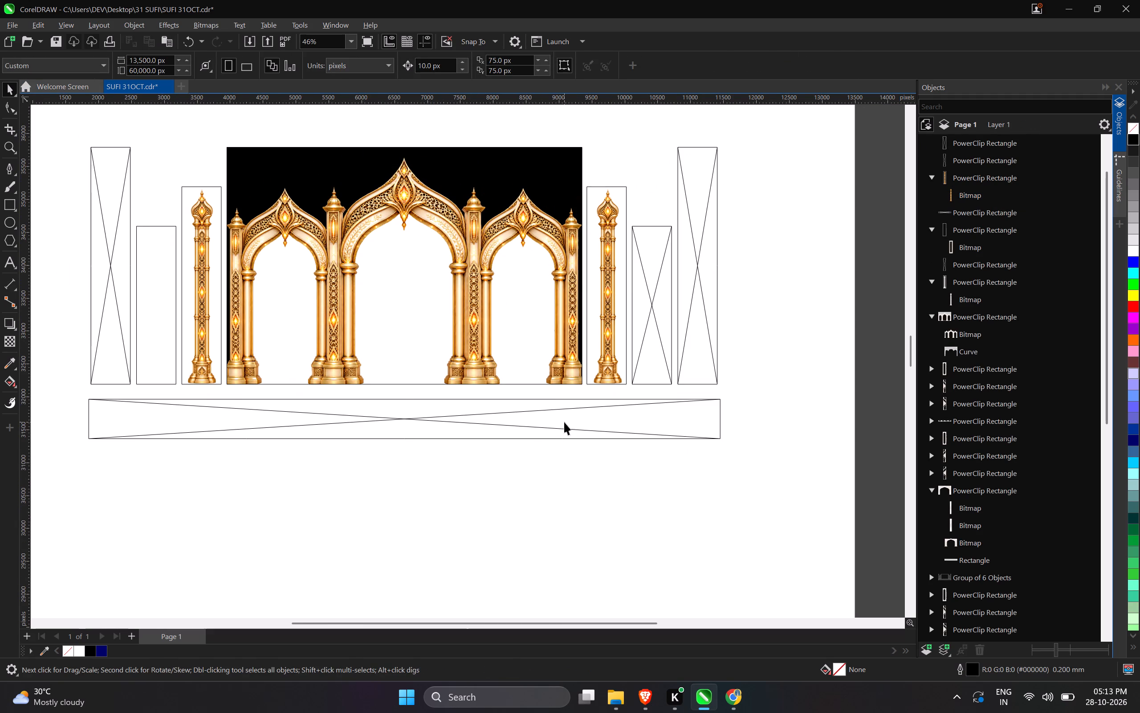
Reopen the contents of the 2x10 frame right of the centre panel and nudge the pillar 20 px left to centre it.
scroll(605, 349, "up", 4)
double_click(605, 349)
left_click(605, 343)
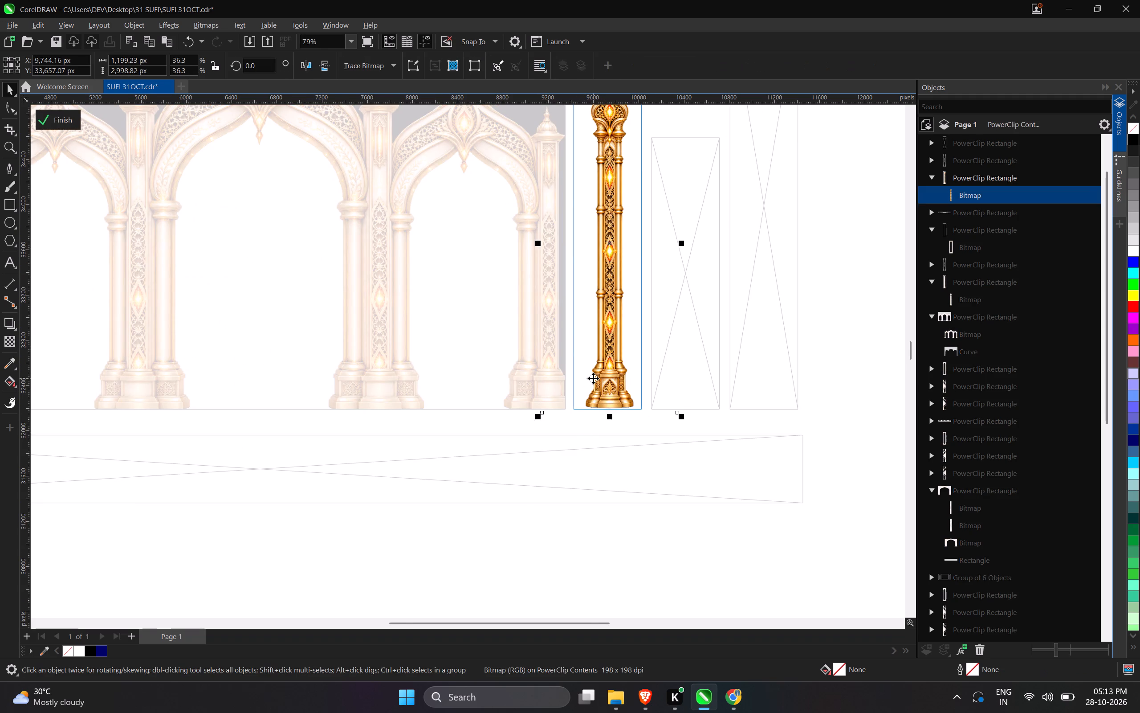
scroll(593, 378, "up", 4)
key("Left")
key("Left")
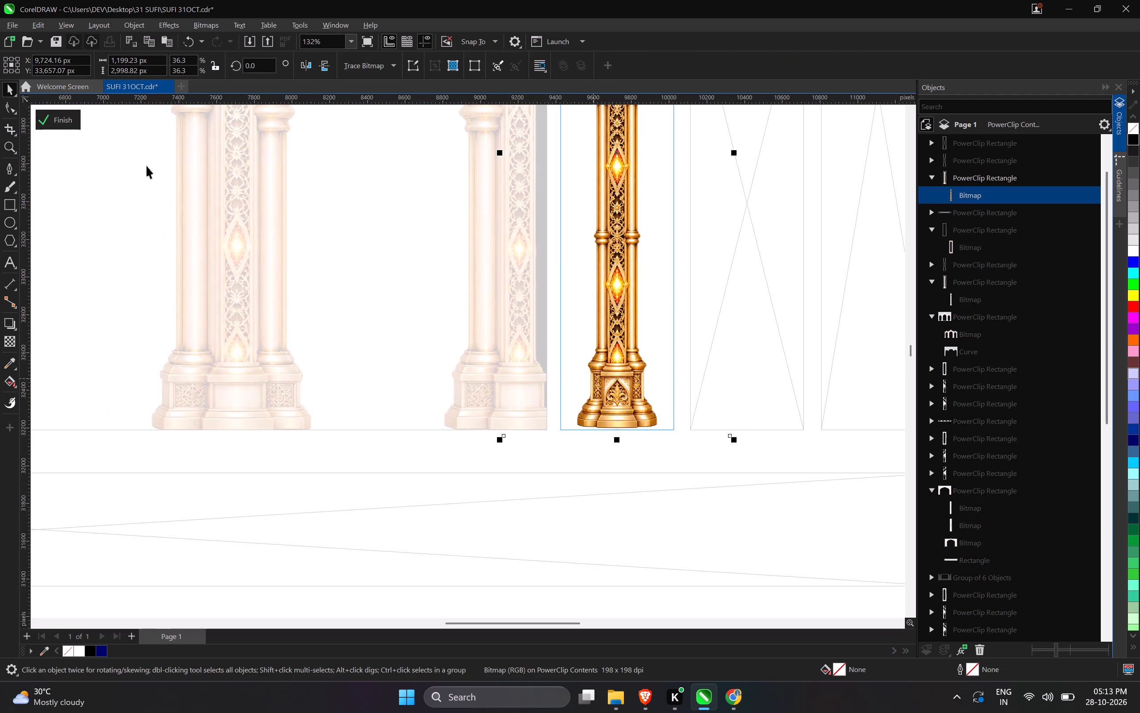
left_click(45, 123)
scroll(684, 297, "down", 5)
scroll(732, 332, "down", 4)
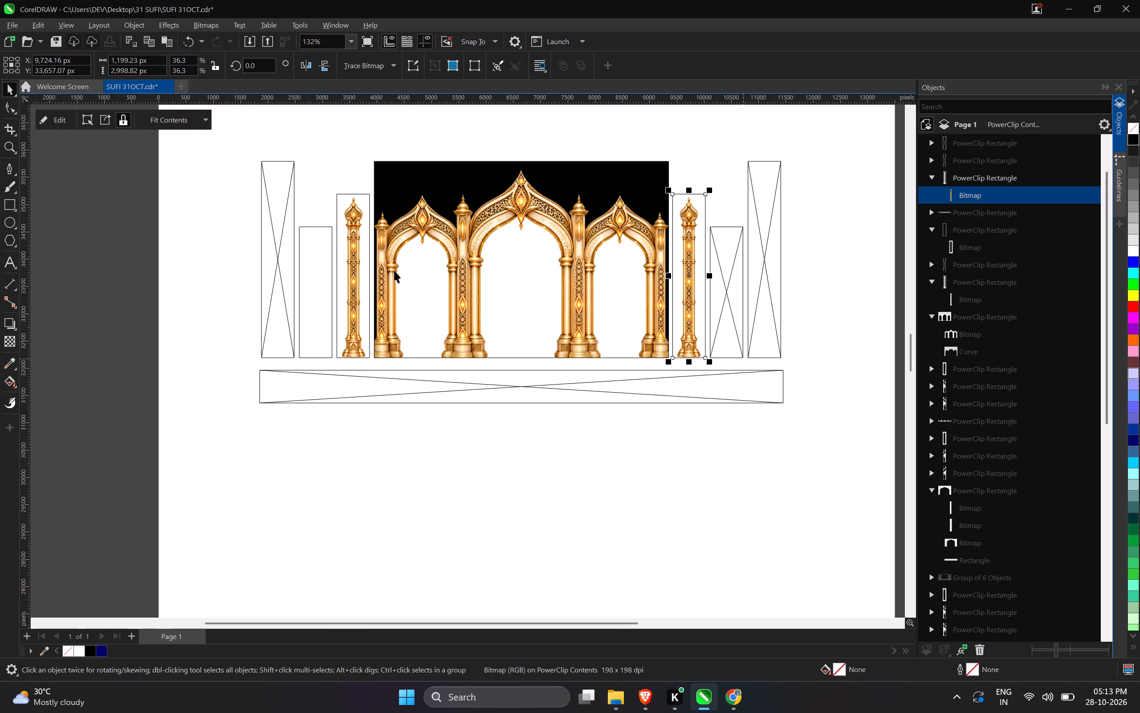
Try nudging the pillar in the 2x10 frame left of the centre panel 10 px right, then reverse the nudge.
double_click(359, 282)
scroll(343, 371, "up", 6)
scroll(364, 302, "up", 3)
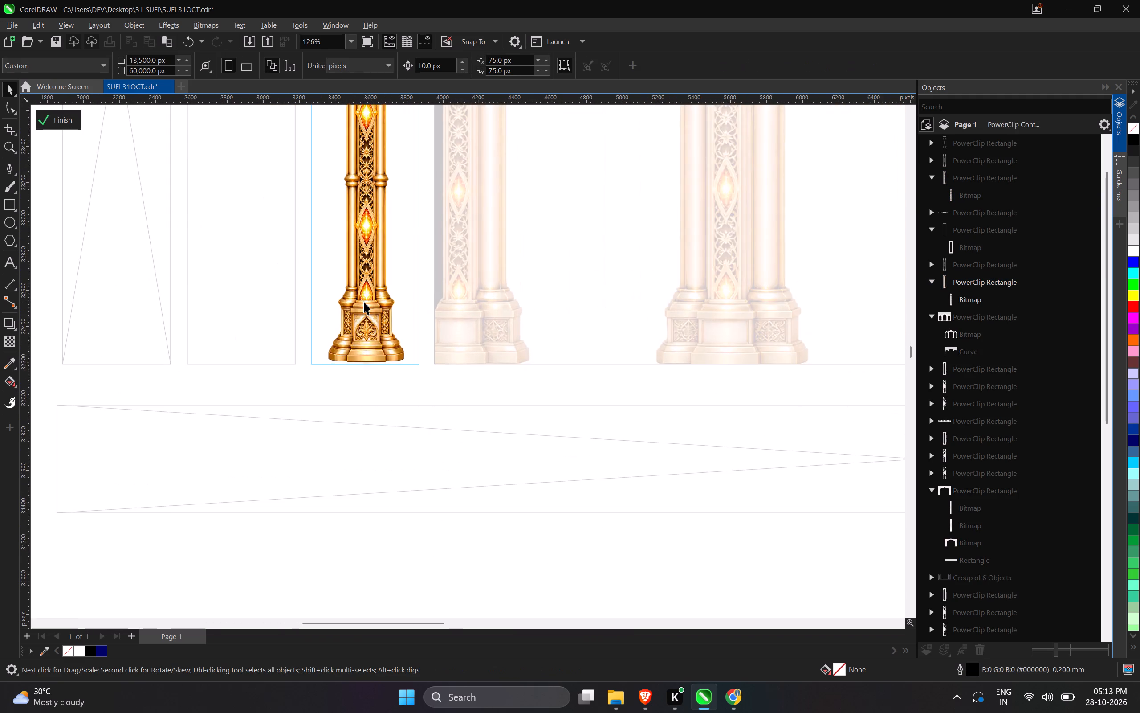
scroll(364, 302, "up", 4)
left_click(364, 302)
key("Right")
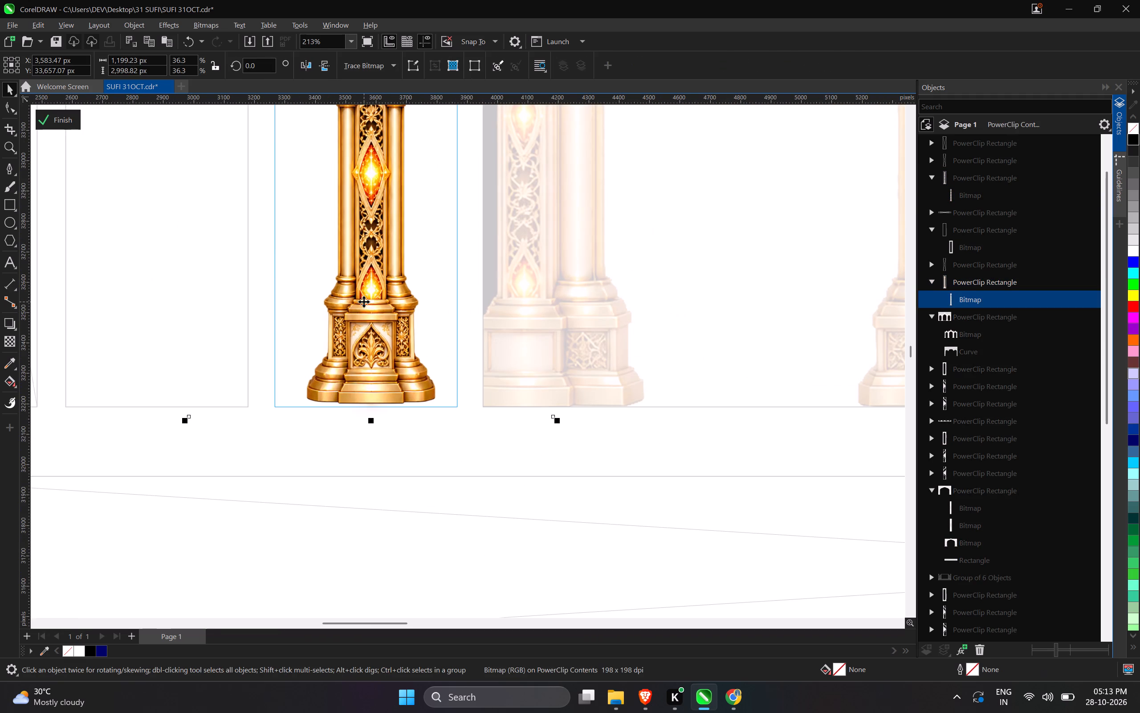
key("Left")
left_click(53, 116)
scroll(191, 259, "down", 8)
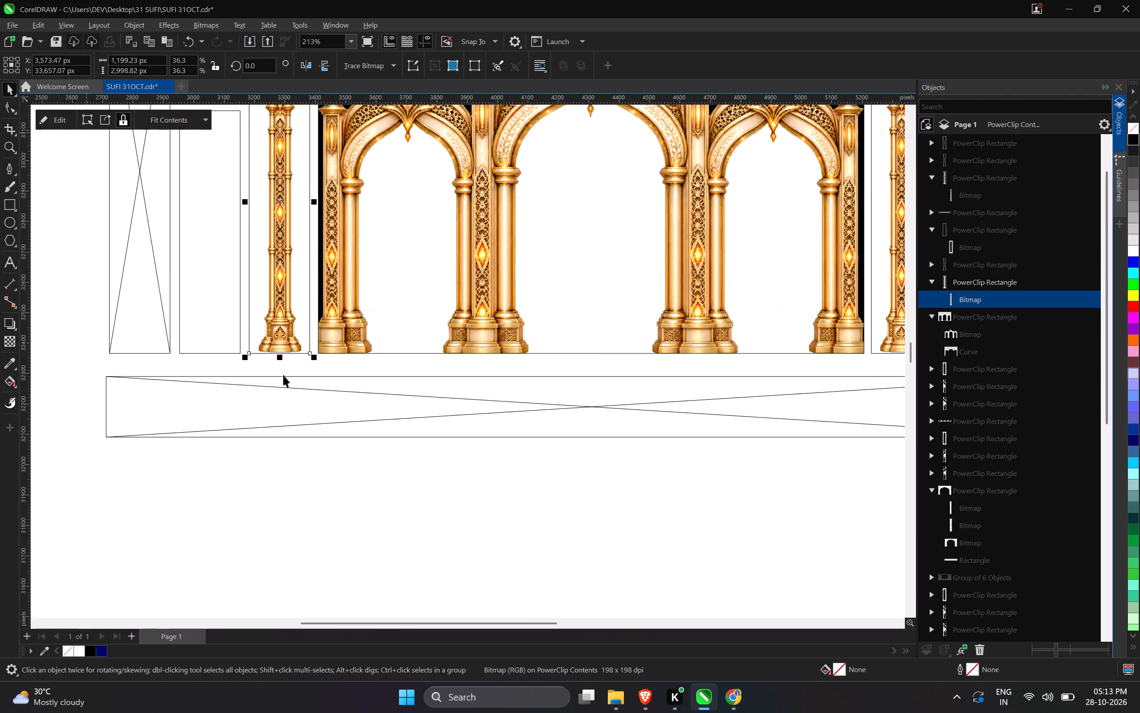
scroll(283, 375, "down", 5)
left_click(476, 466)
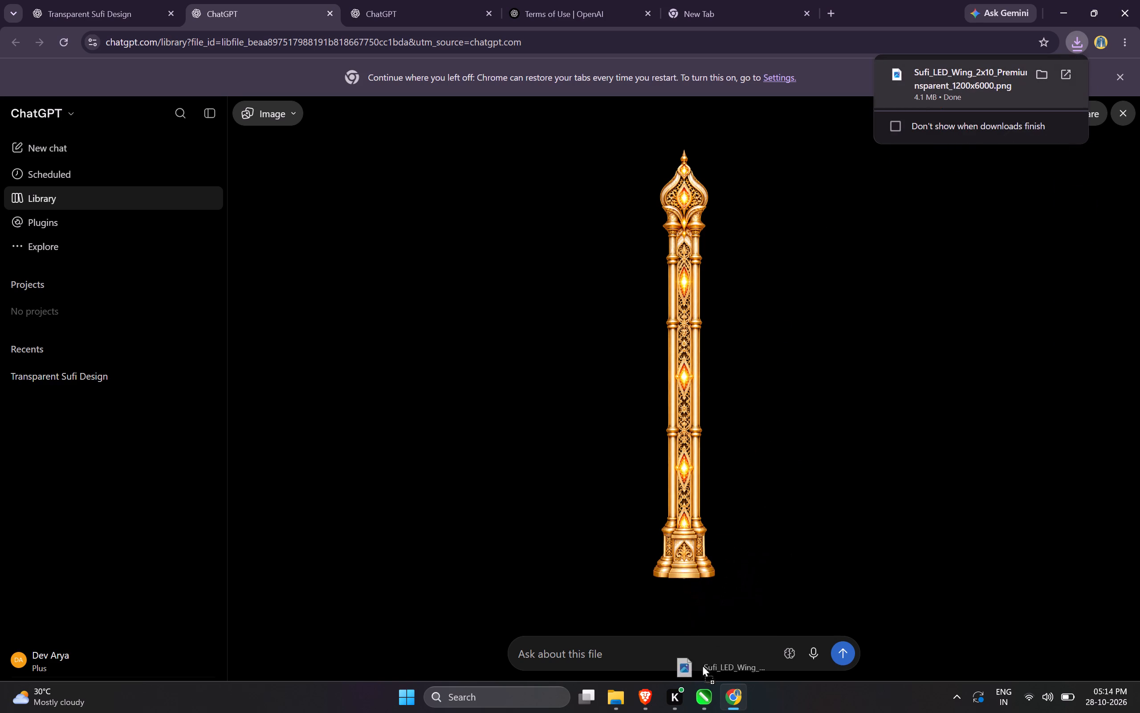
left_click_drag(702, 665, 242, 506)
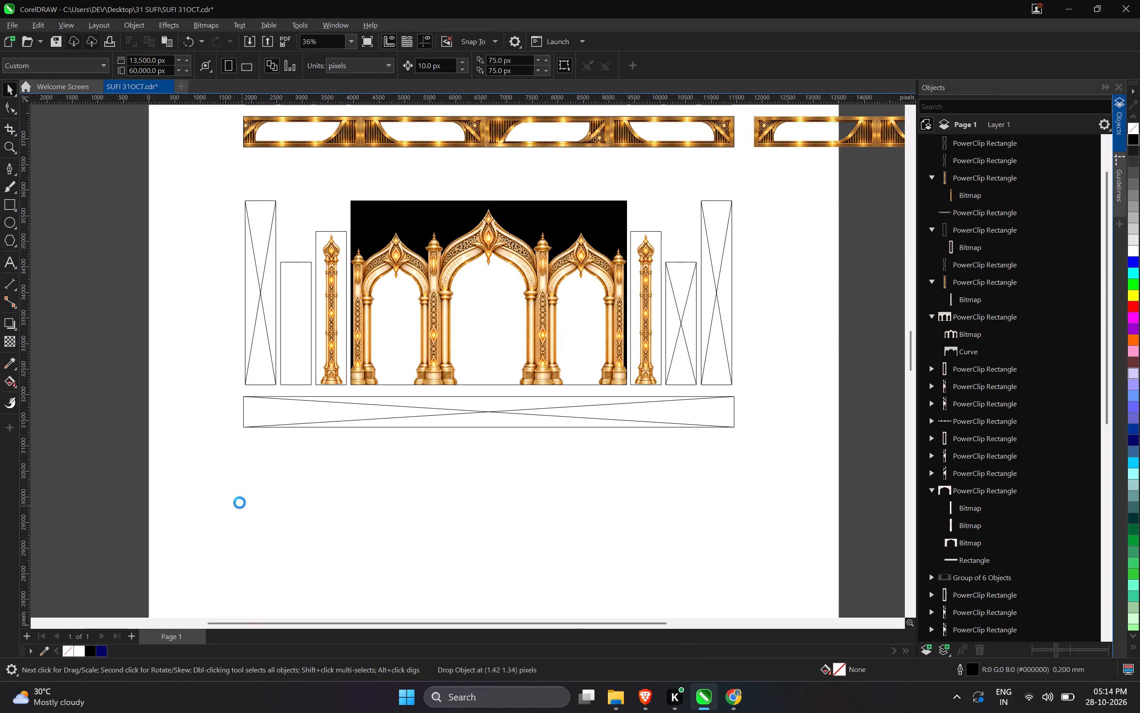
left_click_drag(240, 499, 143, 391)
Delete the old pillar bitmap from inside the 2x10 frame just left of the centre panel.
triple_click(328, 329)
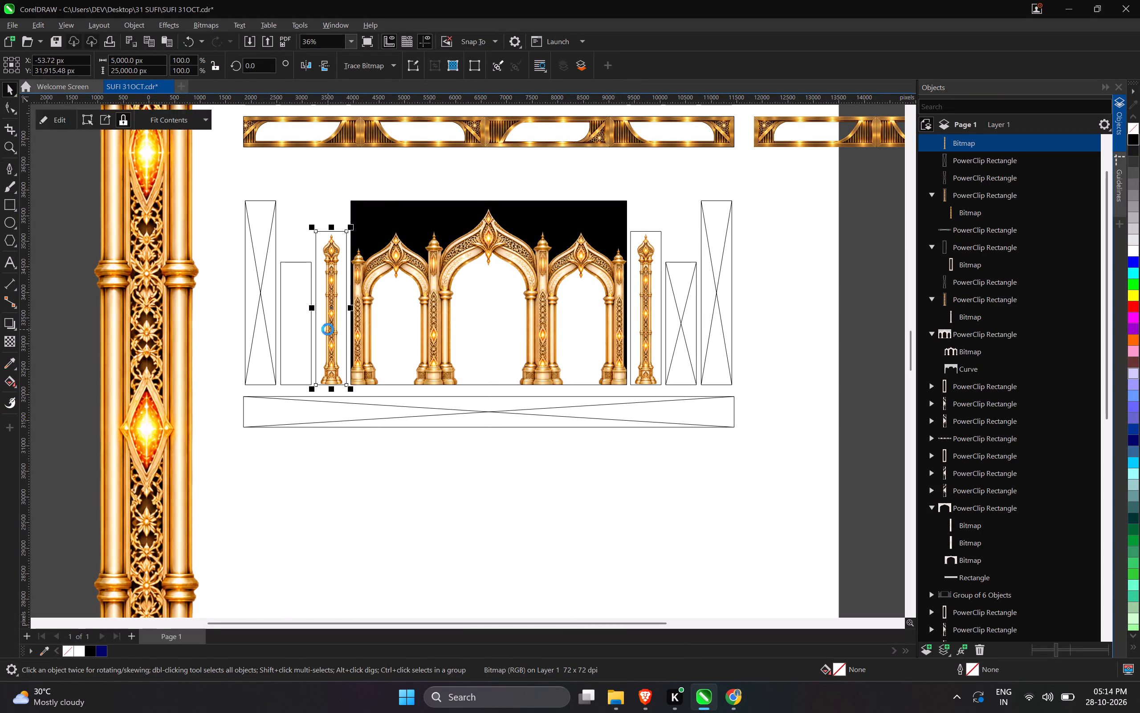
key("Delete")
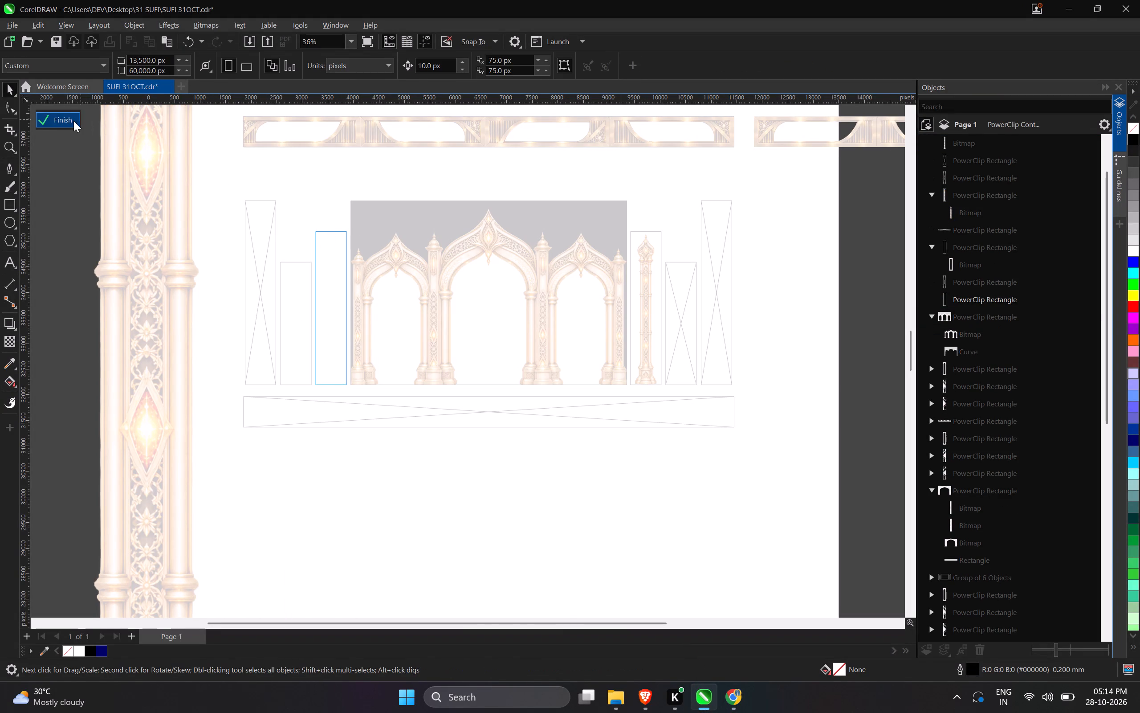
left_click(73, 121)
PowerClip the new wing pillar bitmap inside the emptied 2x10 frame just left of the centre panel.
right_click(122, 264)
left_click(184, 447)
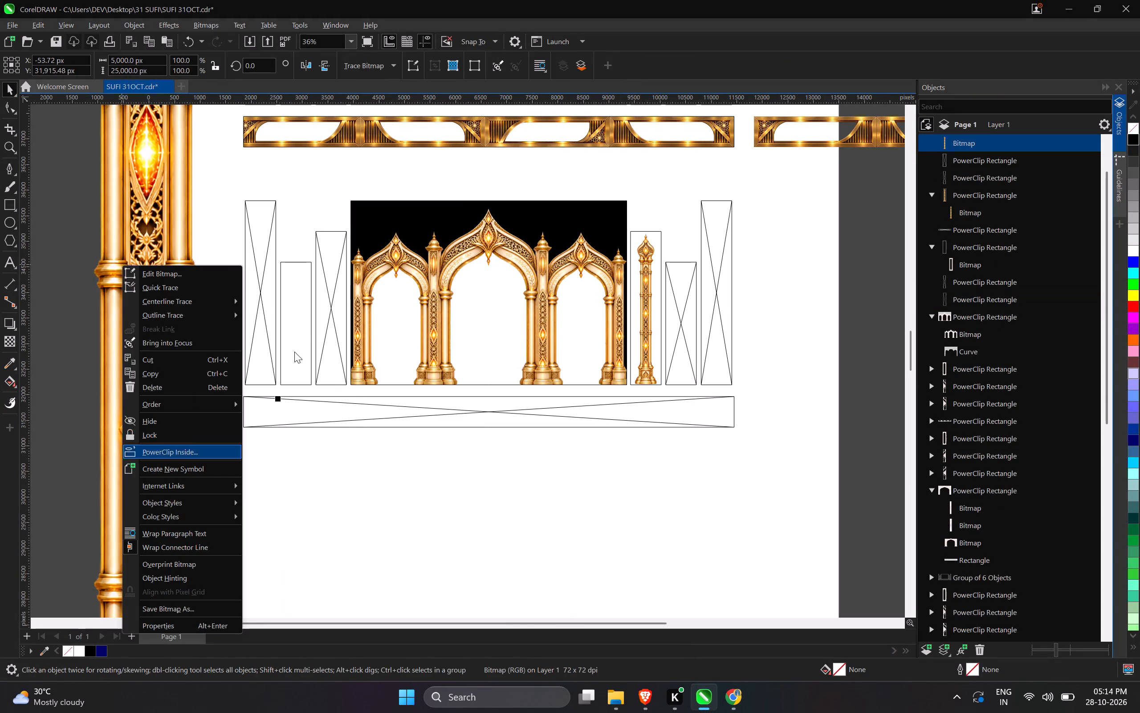
left_click(325, 329)
Scale the new pillar bitmap inside the 2x10 frame just left of the arch panel to about 623 × 3,115 px.
double_click(325, 329)
scroll(326, 311, "down", 7)
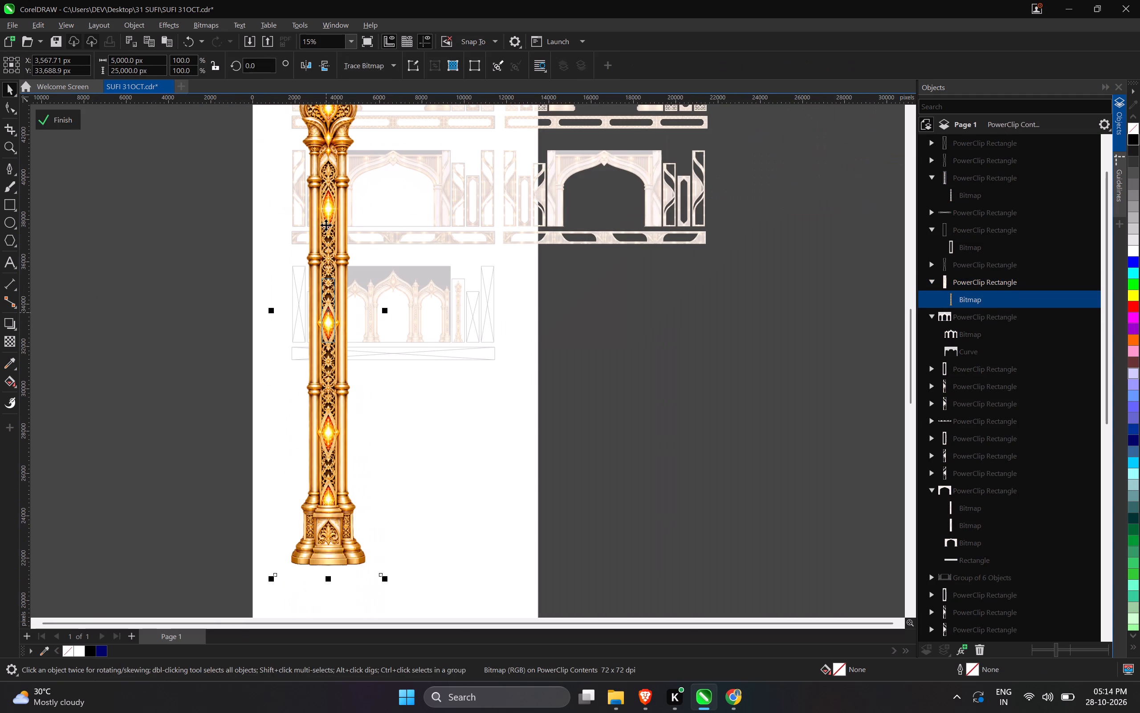
left_click_drag(384, 581, 360, 513, "shift")
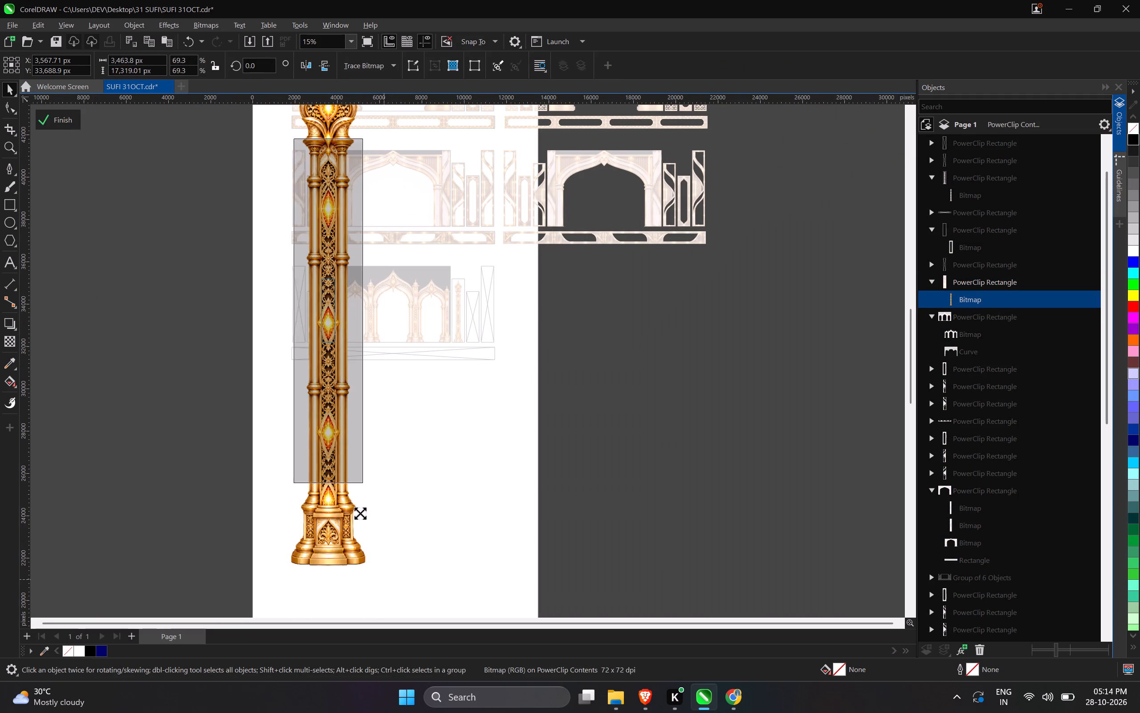
left_click_drag(360, 513, 338, 460, "shift")
scroll(318, 264, "up", 5)
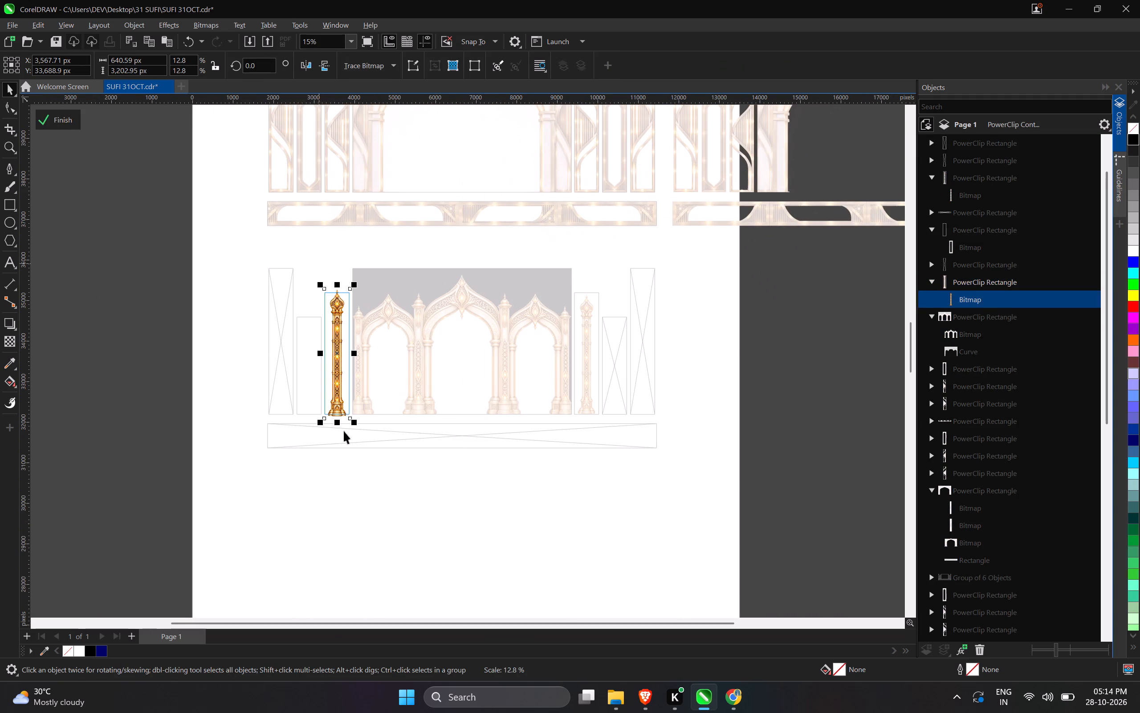
scroll(348, 411, "up", 9)
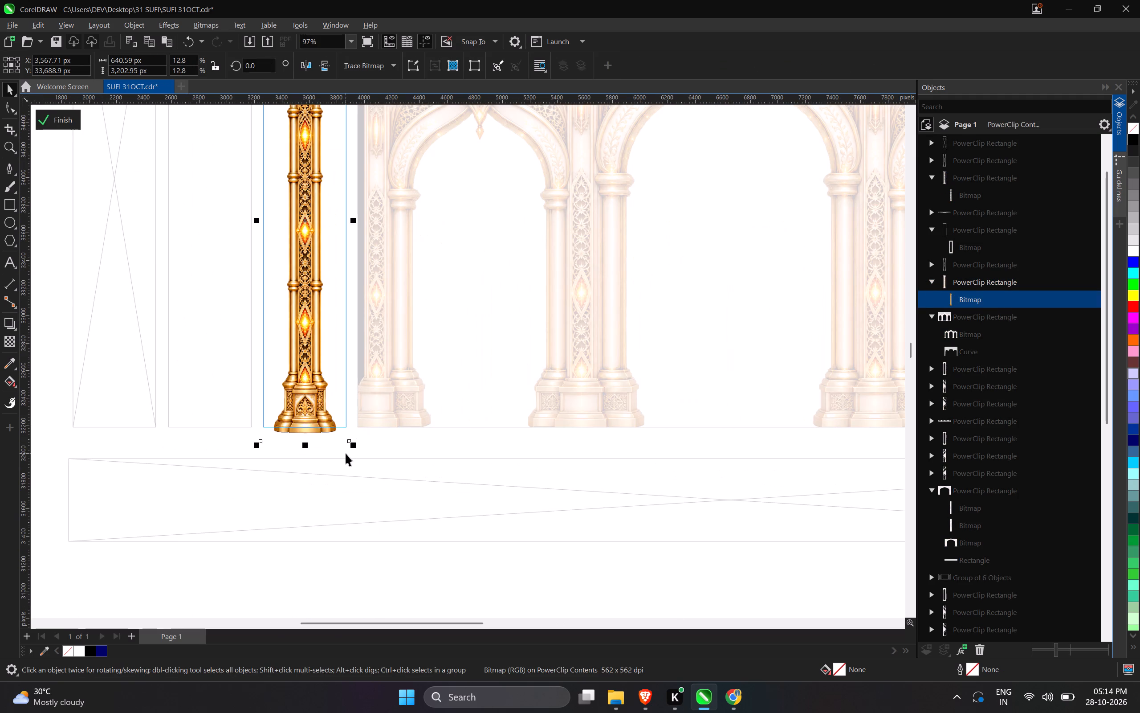
scroll(353, 447, "up", 5)
scroll(321, 430, "up", 6)
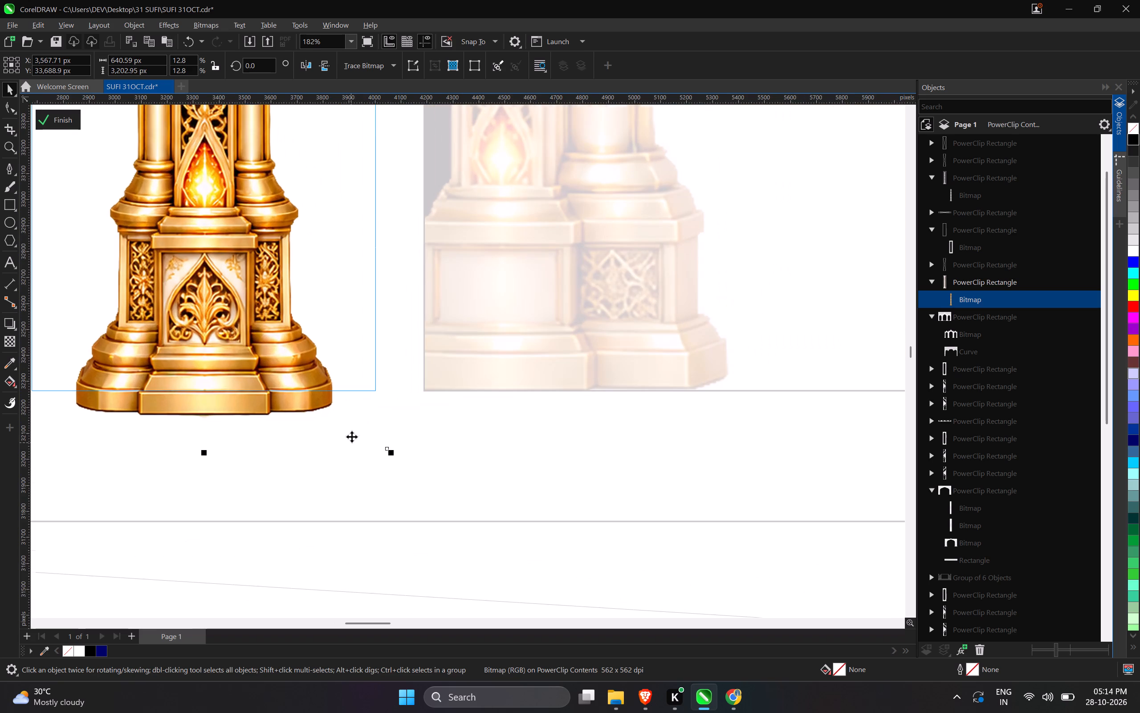
left_click_drag(392, 455, 385, 449, "shift")
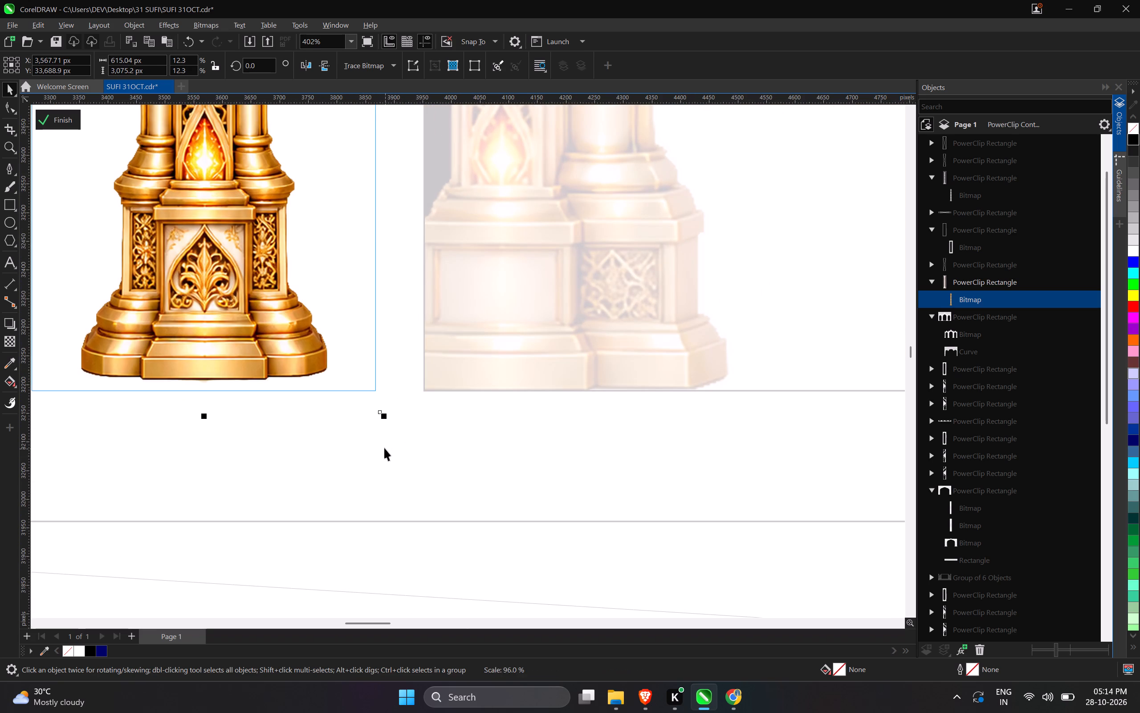
left_click_drag(383, 416, 387, 421, "shift")
left_click_drag(387, 421, 390, 428, "shift")
scroll(390, 427, "down", 5)
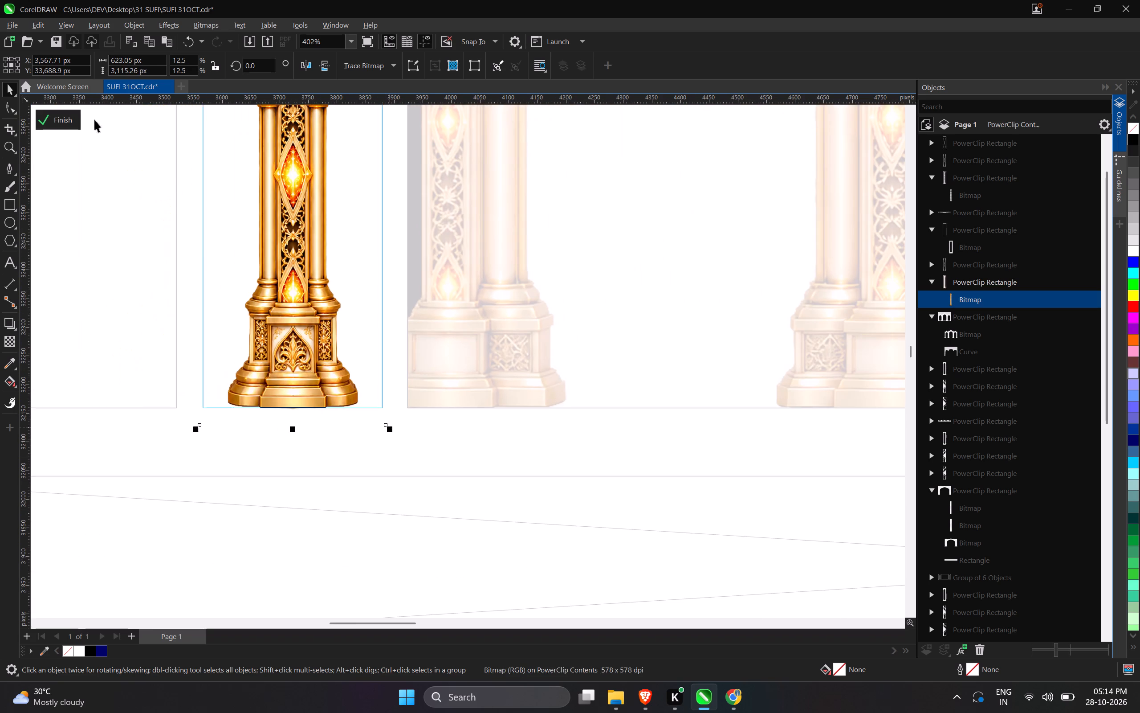
left_click(69, 114)
scroll(160, 353, "down", 11)
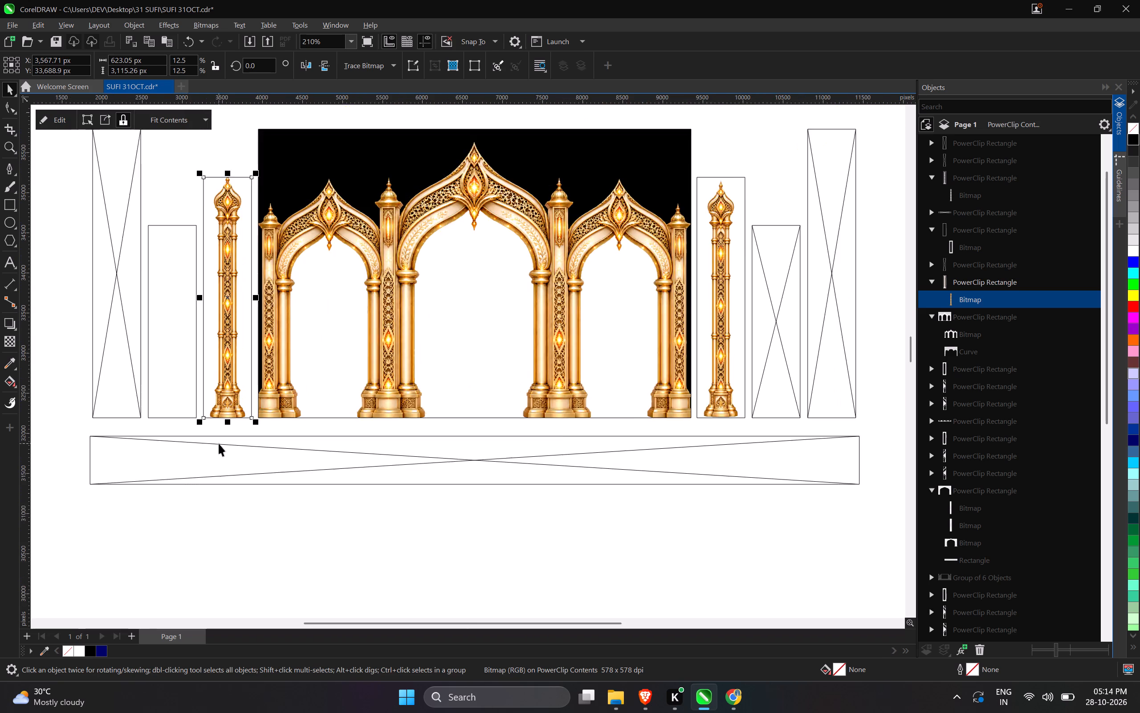
left_click(265, 542)
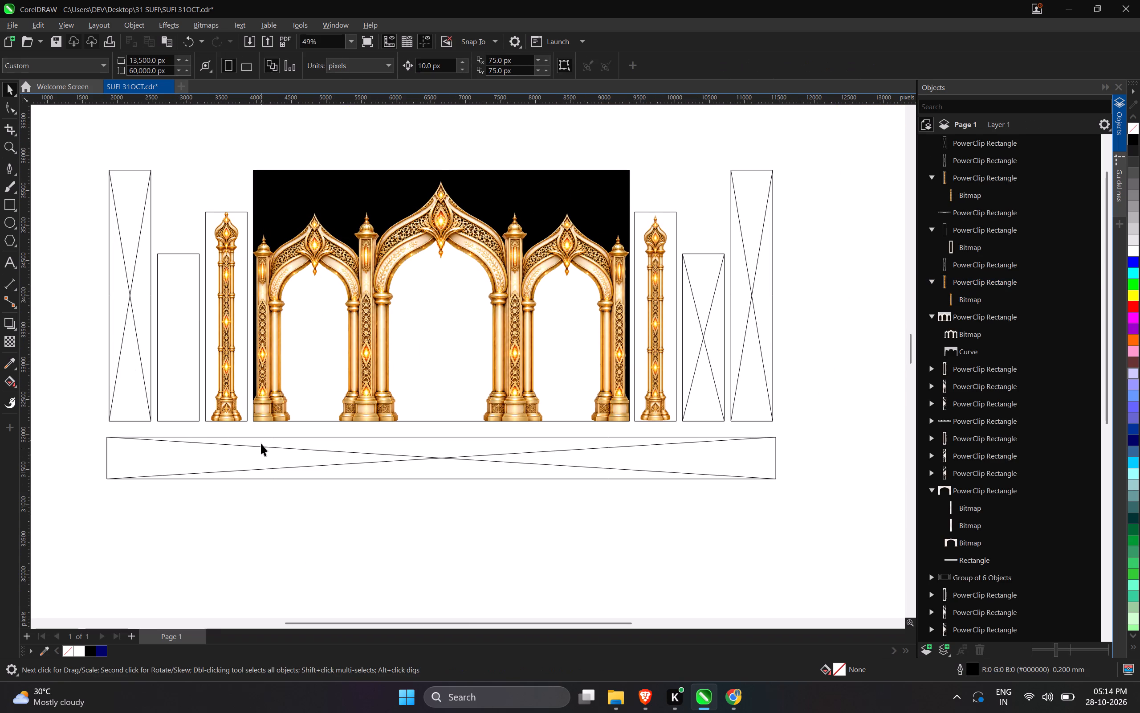
Delete the old pillar bitmap from inside the 2x10 frame just right of the arch panel.
double_click(655, 352)
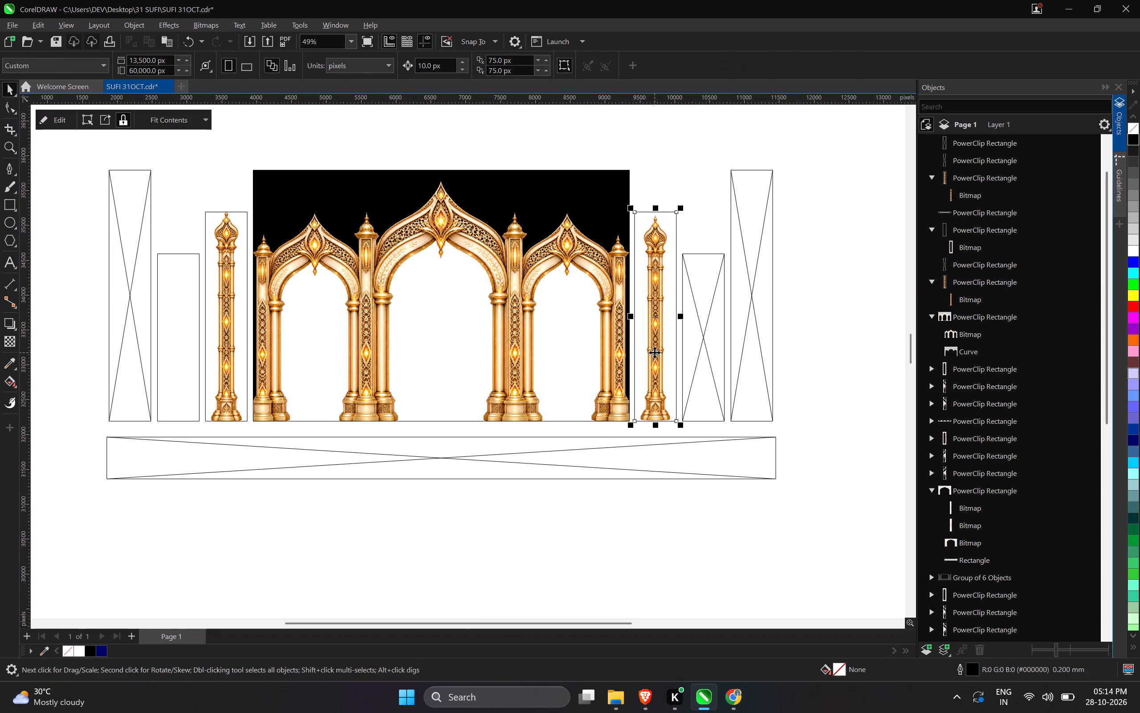
left_click(655, 352)
key("Delete")
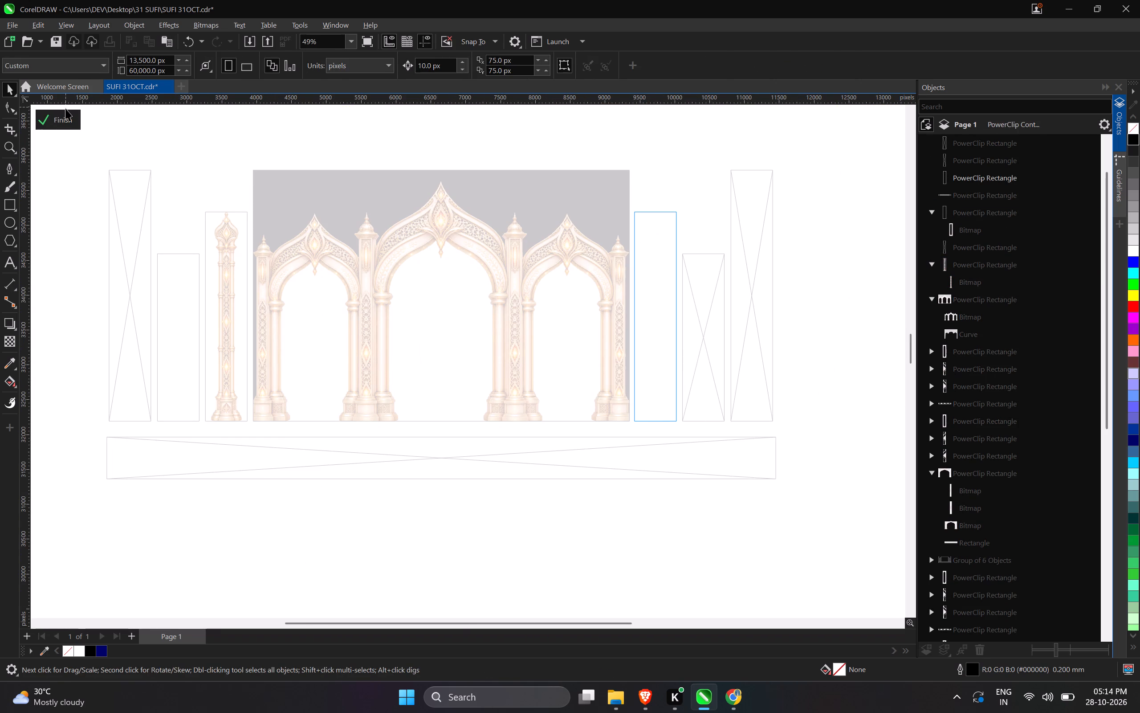
left_click(60, 118)
Nudge the pillar bitmap down 30 px inside the 2x10 frame left of the arch panel.
scroll(230, 221, "up", 10)
double_click(221, 201)
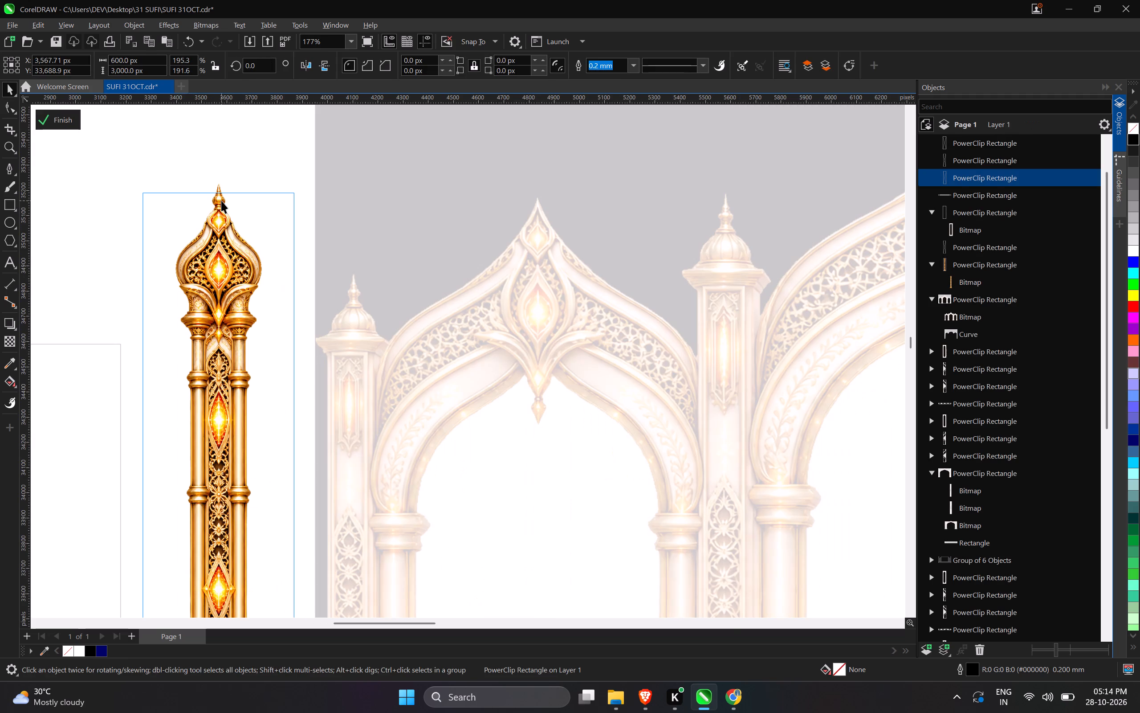
left_click(218, 205)
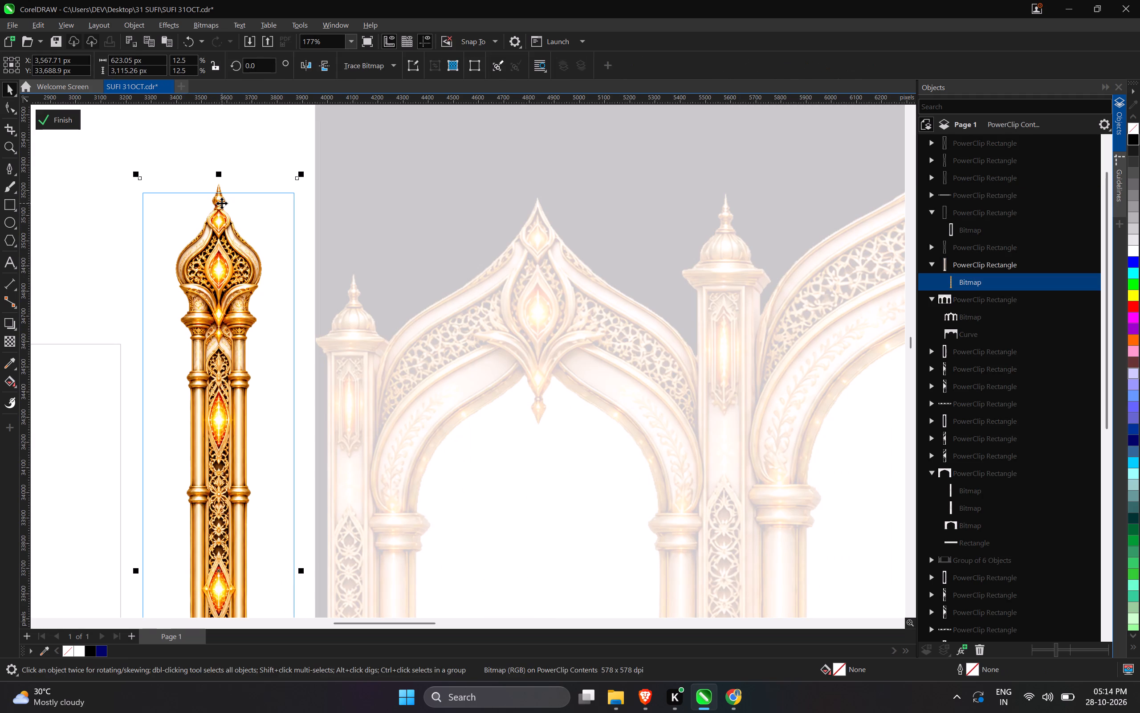
key("Down")
key("Down")
key("Down")
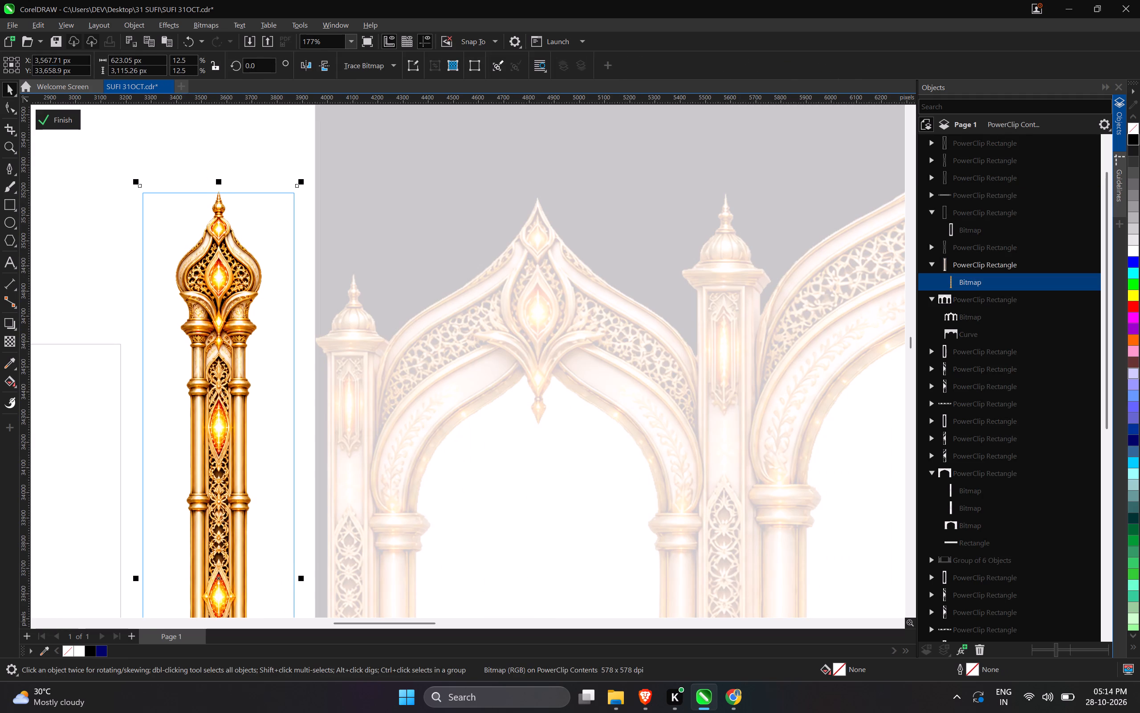
left_click(48, 120)
left_click(191, 149)
Shorten the left 2x10 pillar bitmap from its base to about 3,077 px high, keeping the base within the frame.
scroll(321, 167, "down", 5)
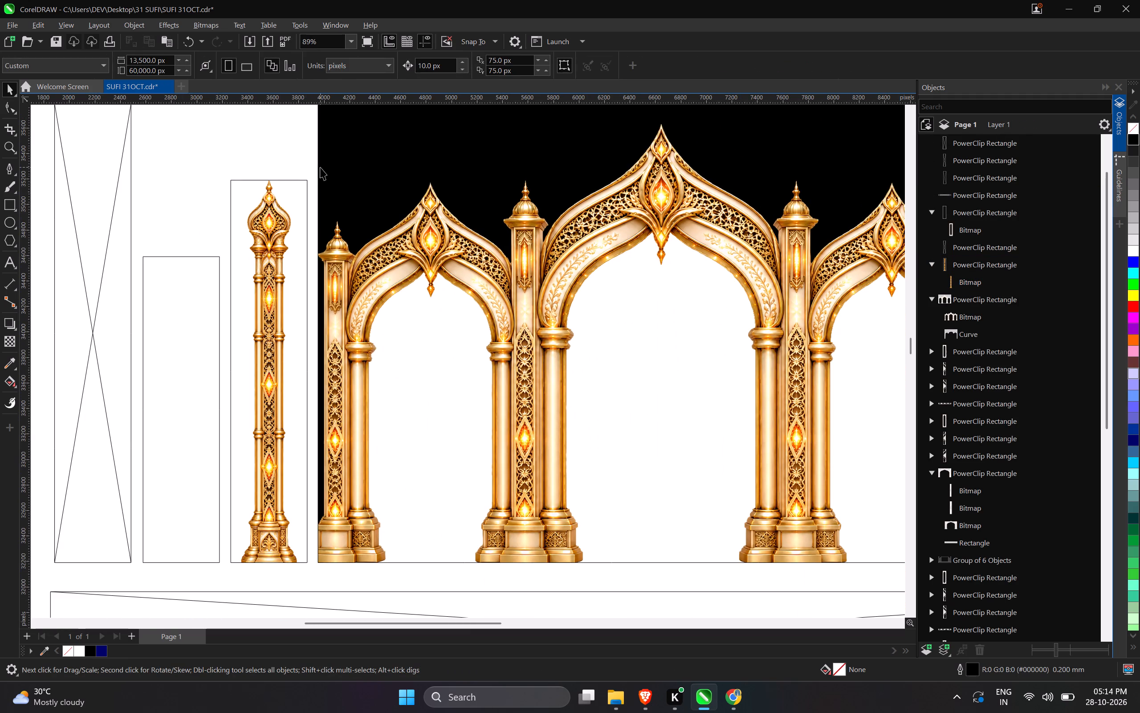
scroll(279, 212, "down", 1)
double_click(250, 402)
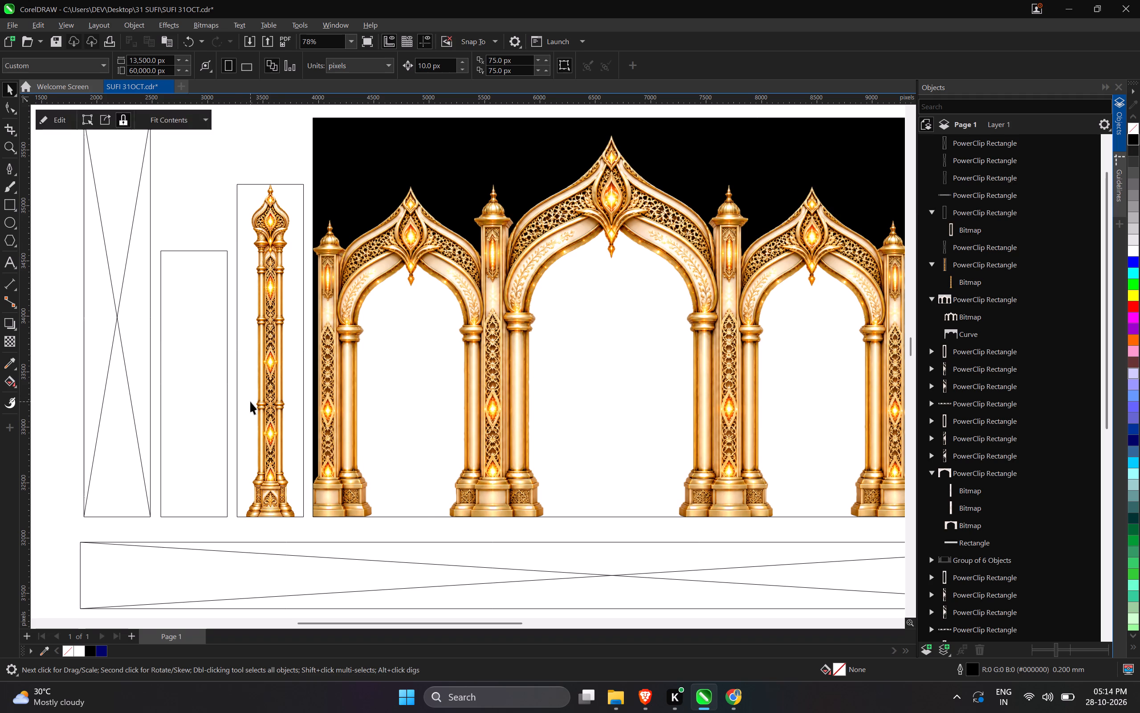
scroll(280, 515, "up", 6)
left_click(278, 513)
scroll(268, 523, "up", 5)
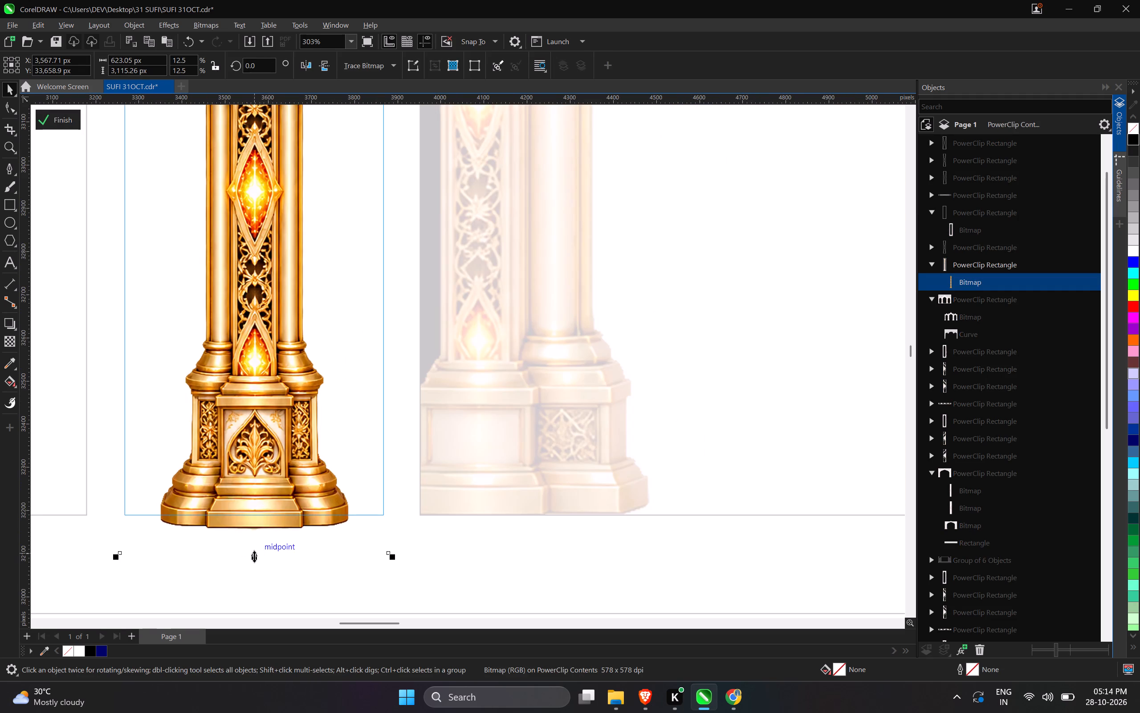
left_click_drag(255, 557, 255, 546)
left_click_drag(255, 546, 255, 542)
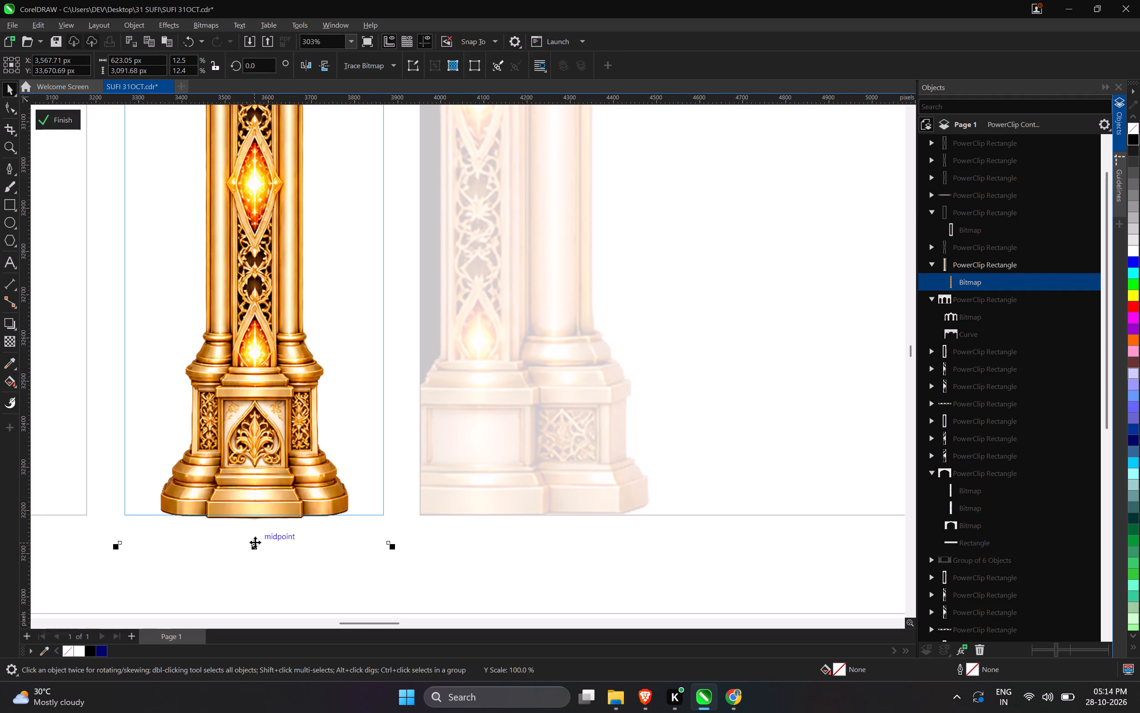
left_click(255, 547)
left_click_drag(253, 549, 253, 540)
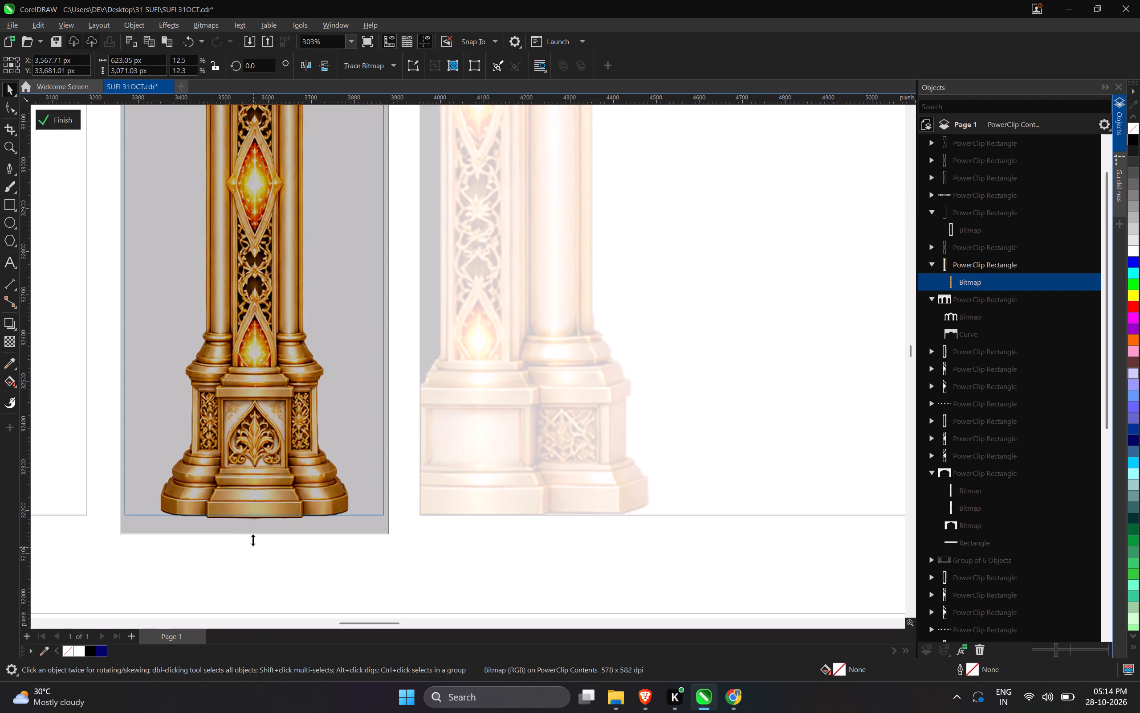
left_click_drag(253, 540, 253, 545)
left_click_drag(253, 545, 253, 539)
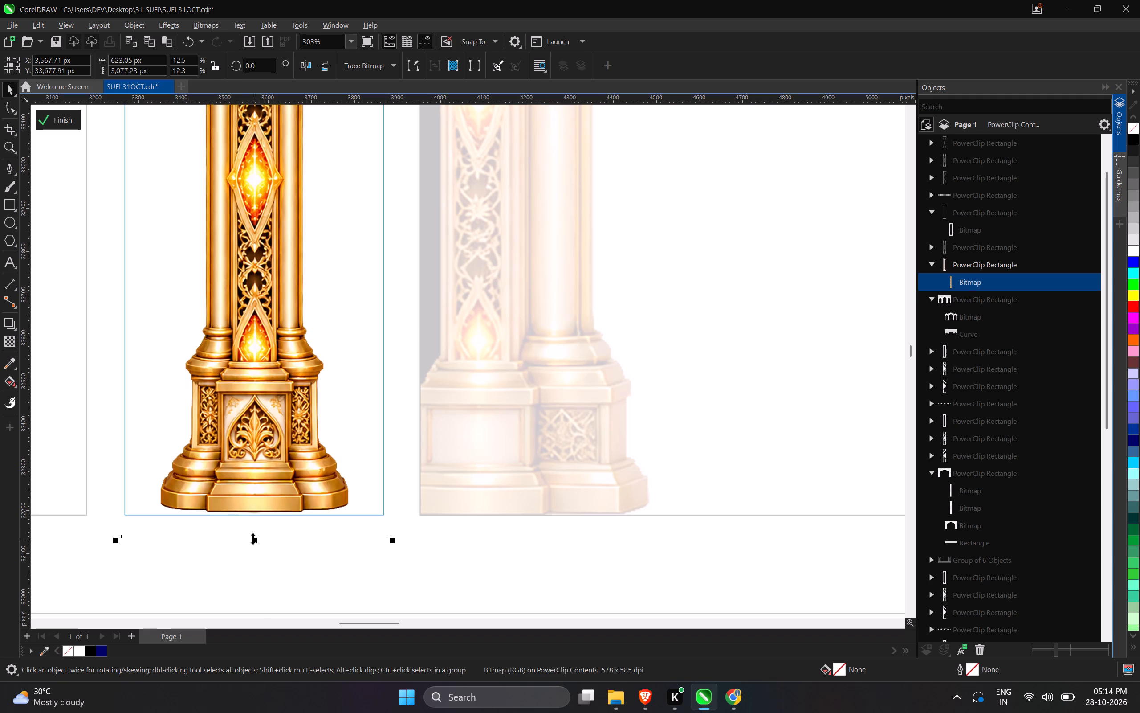
left_click(253, 539)
left_click(253, 541)
left_click_drag(253, 544, 253, 545)
left_click_drag(253, 545, 254, 548)
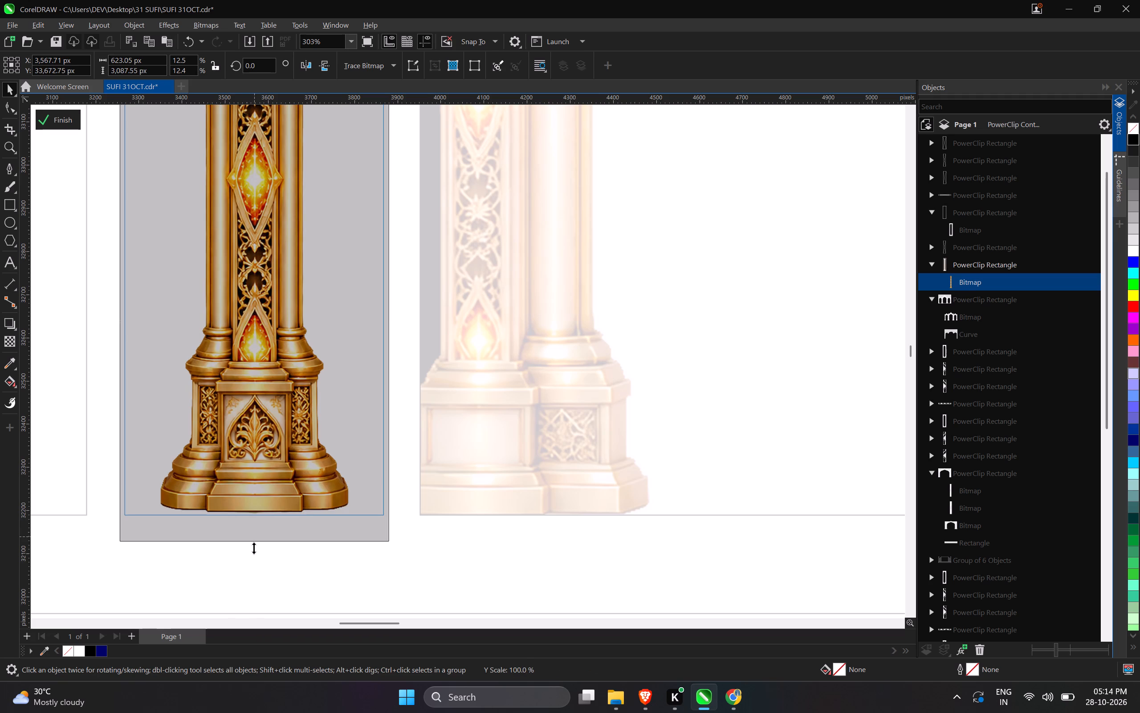
left_click_drag(254, 548, 254, 552)
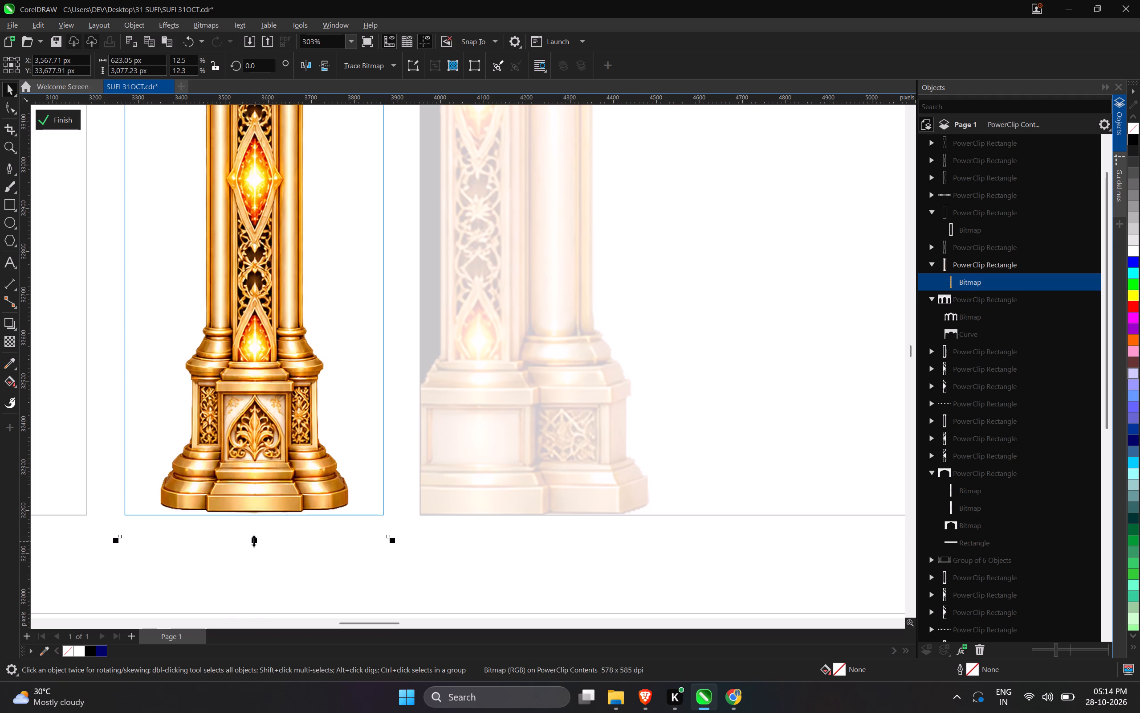
scroll(254, 541, "down", 11)
scroll(254, 554, "up", 10)
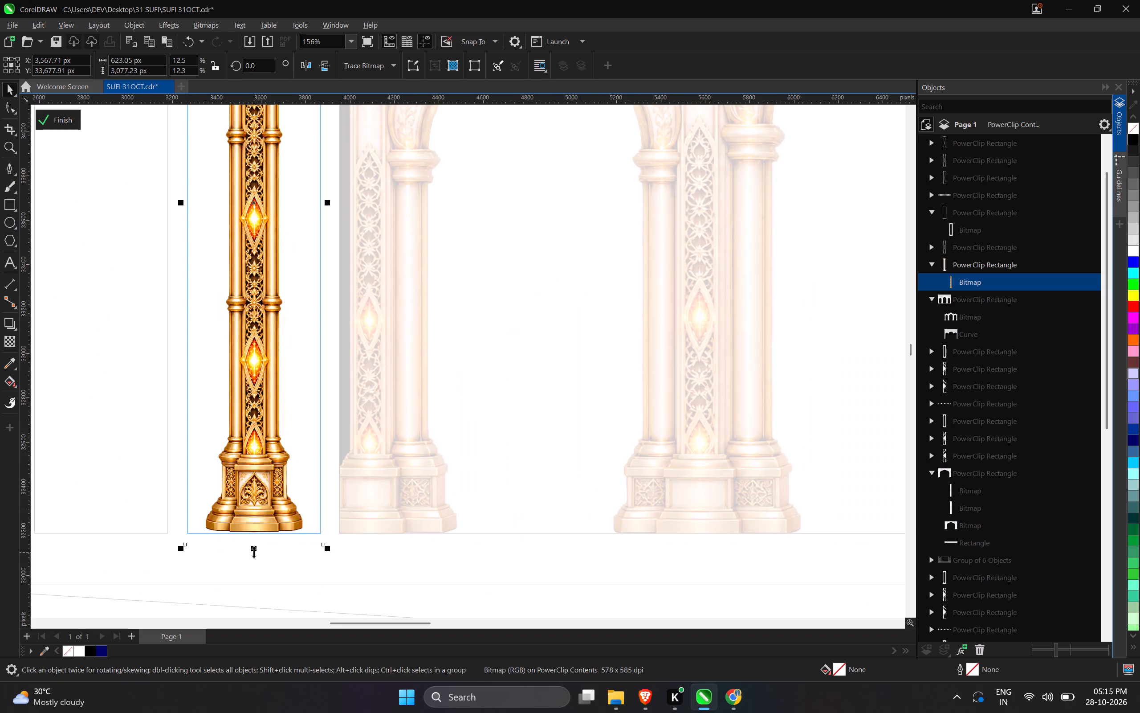
scroll(254, 552, "up", 1)
left_click(62, 124)
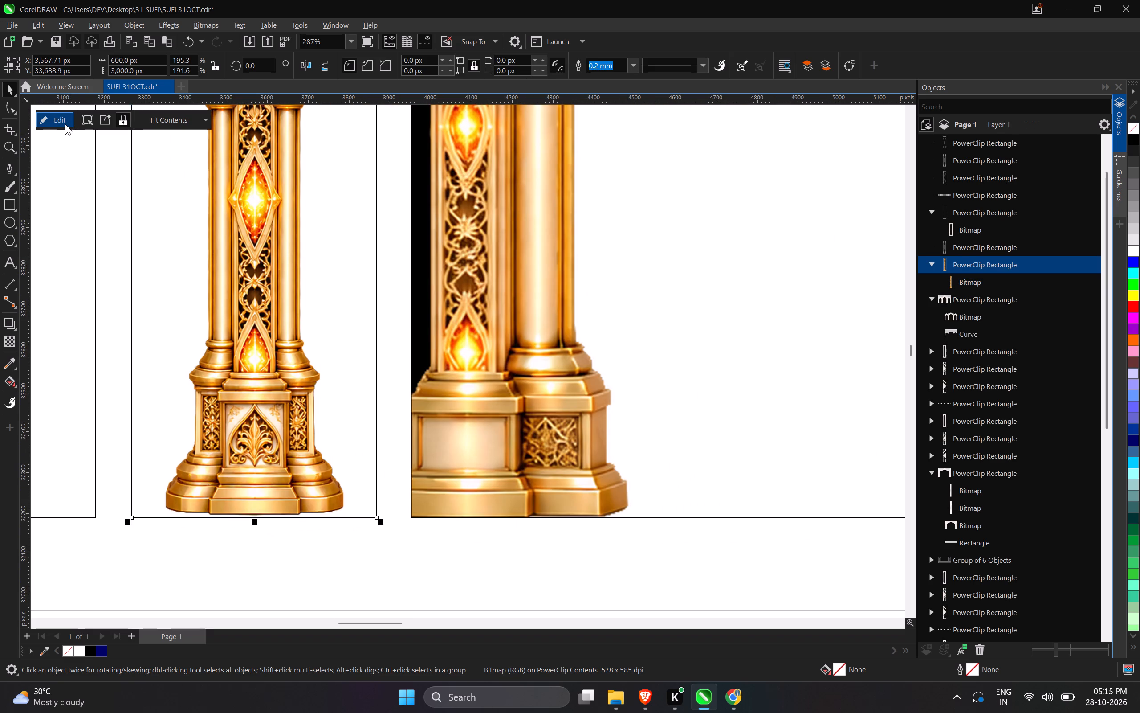
Nudge the shortened pillar bitmap down 10 px inside the left 2x10 frame so its base meets the bottom edge.
double_click(206, 282)
left_click(234, 362)
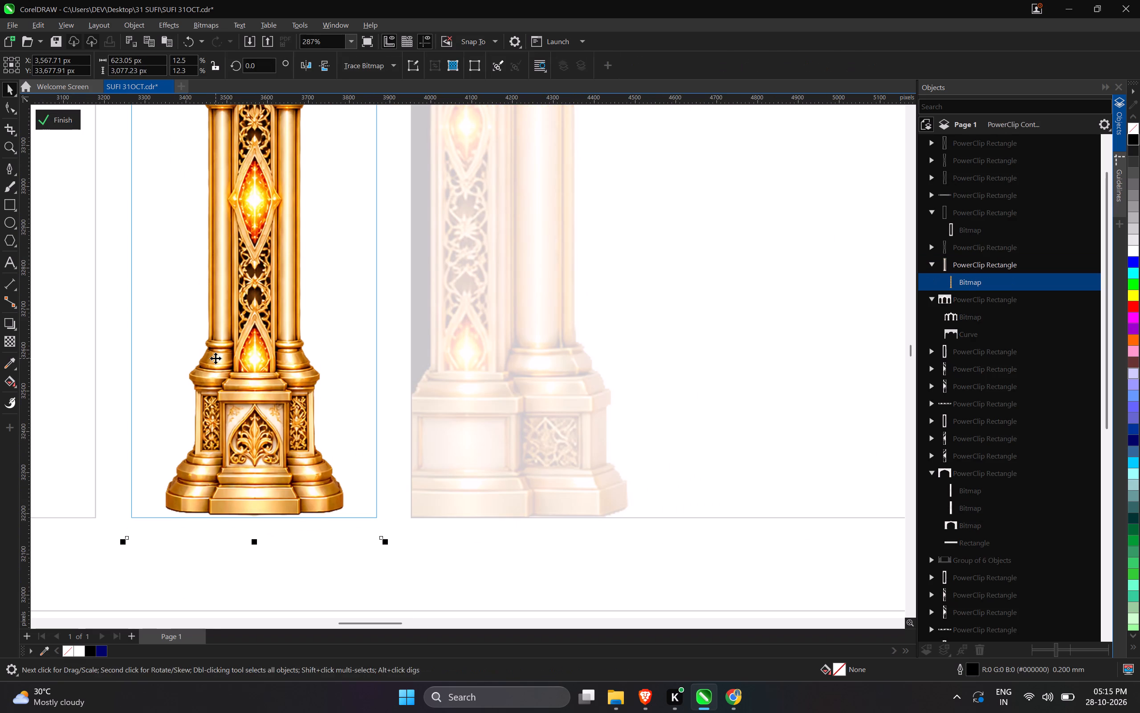
key("Down")
left_click(57, 119)
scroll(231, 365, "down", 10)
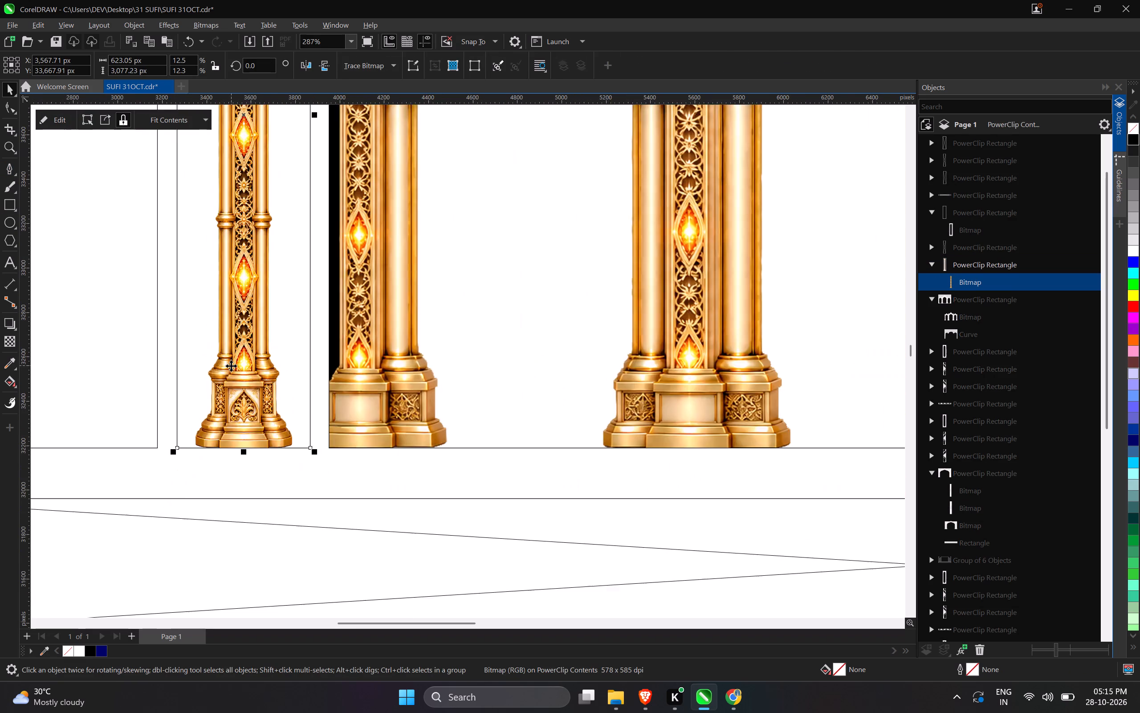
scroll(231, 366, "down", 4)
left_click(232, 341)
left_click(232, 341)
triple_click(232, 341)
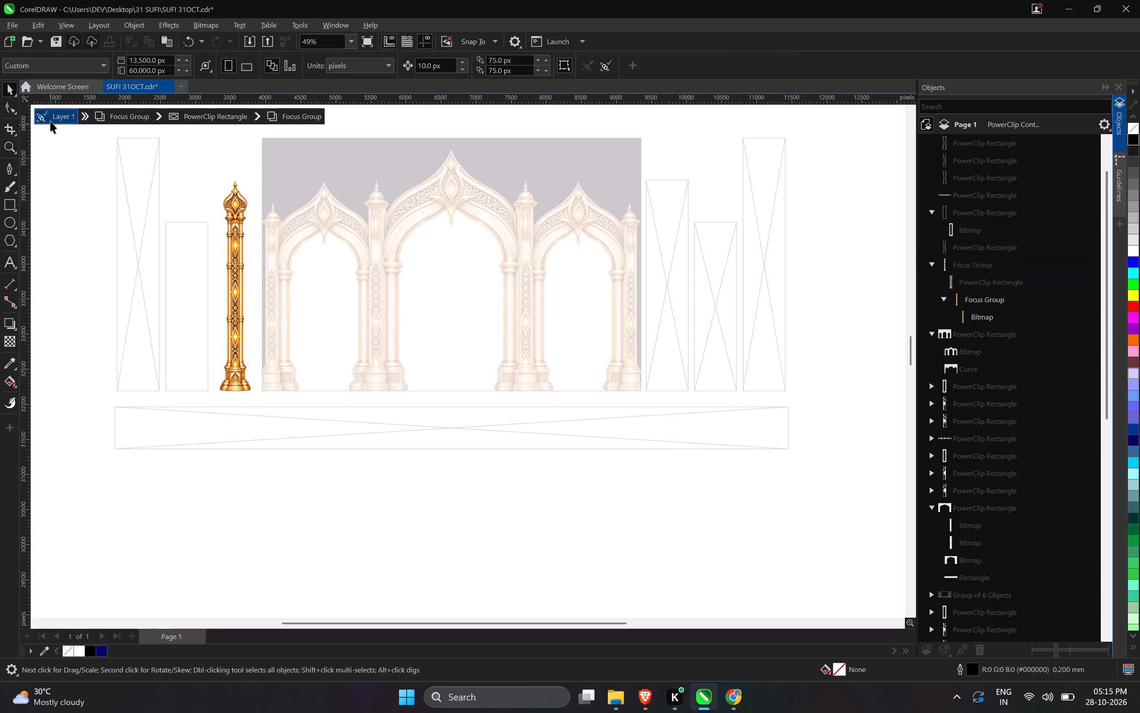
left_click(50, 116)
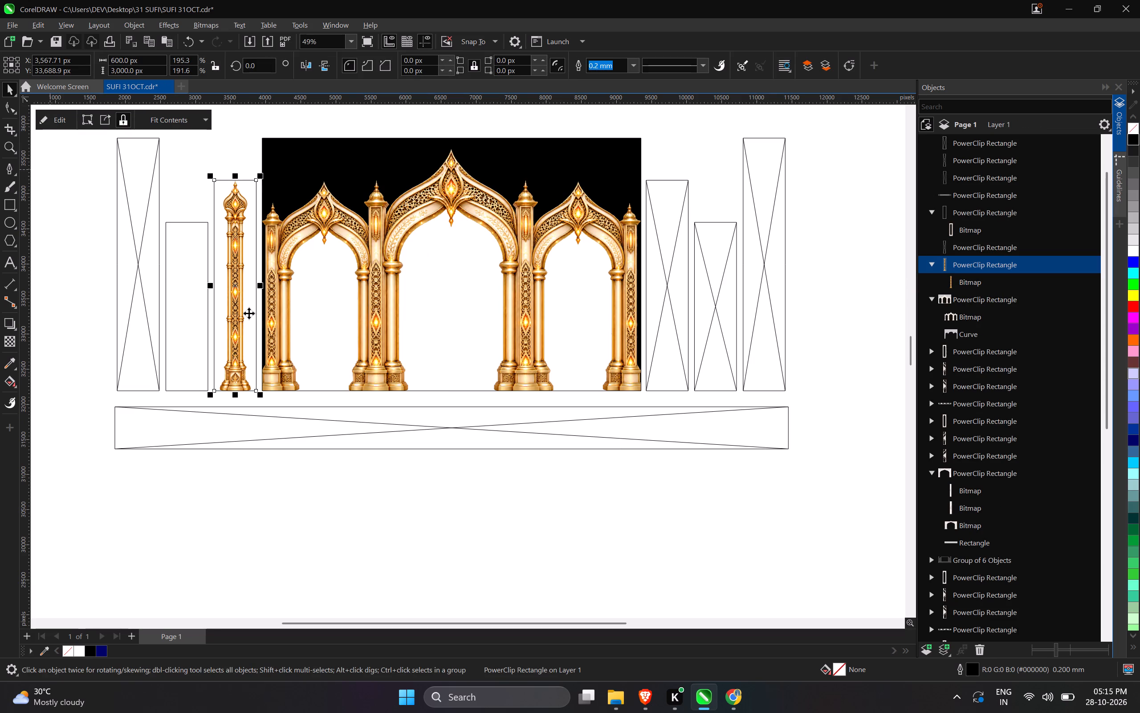
Copy the fitted pillar bitmap from inside the left 2x10 frame and paste it directly onto the page.
double_click(249, 313)
left_click(236, 305)
key("ctrl+c")
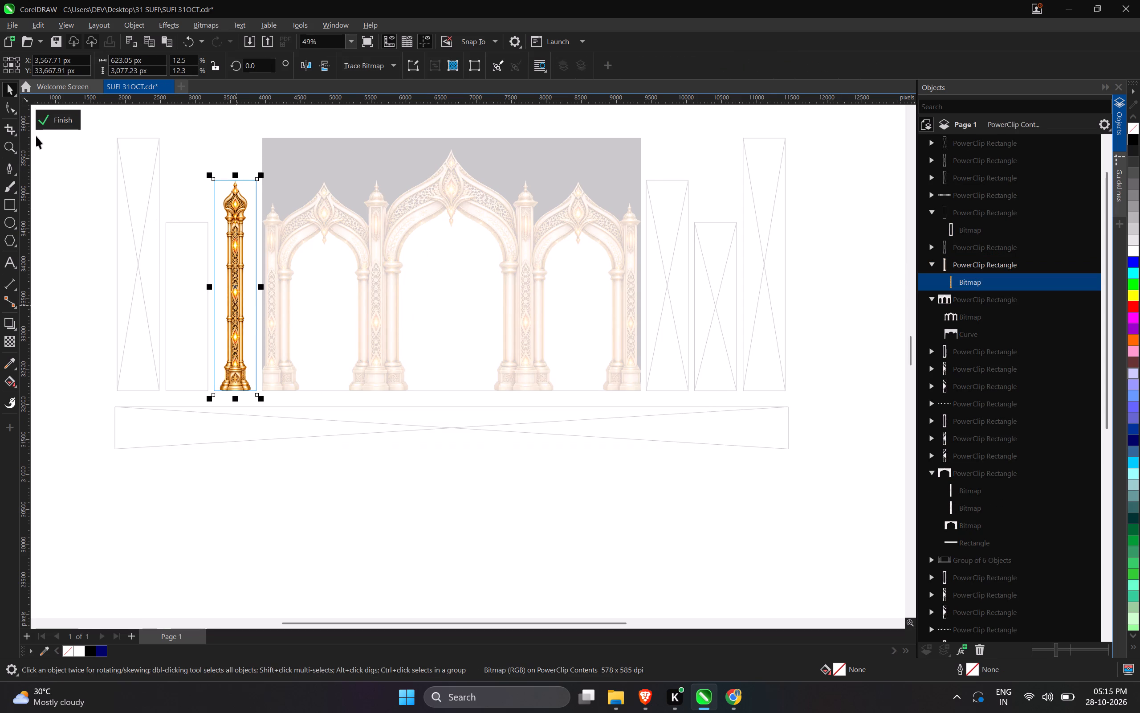
left_click(44, 119)
left_click(348, 527)
key("ctrl+v")
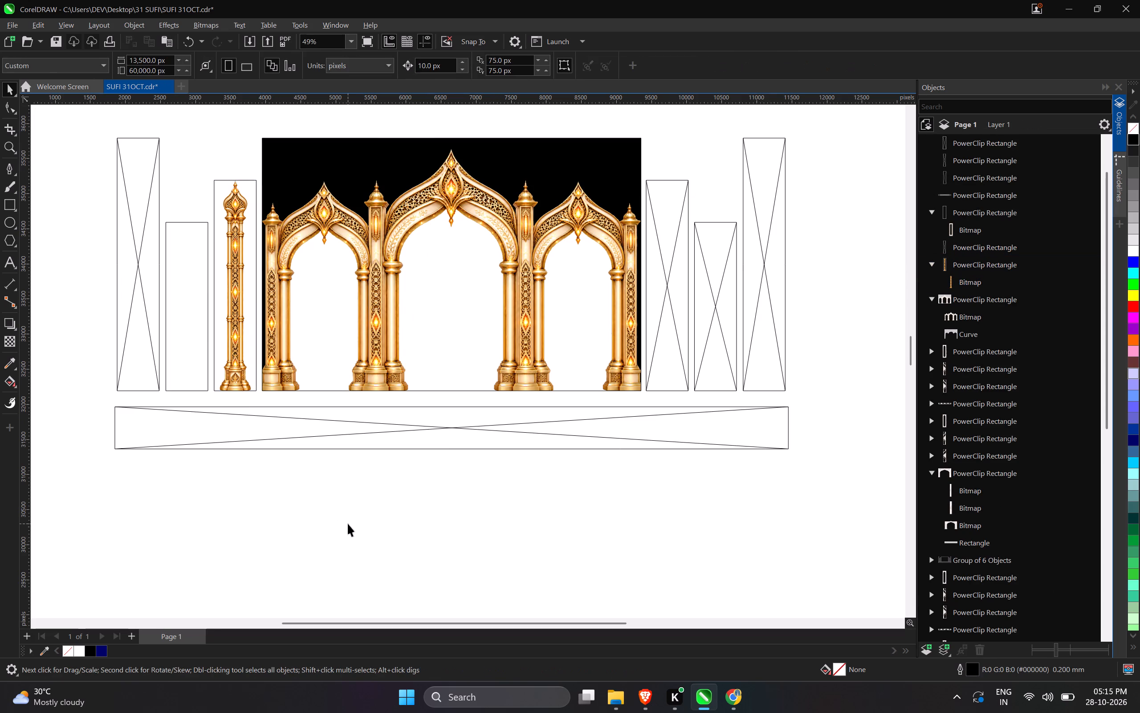
PowerClip the pasted pillar bitmap inside the empty 2x10 frame just right of the arch panel.
right_click(236, 317)
left_click(268, 497)
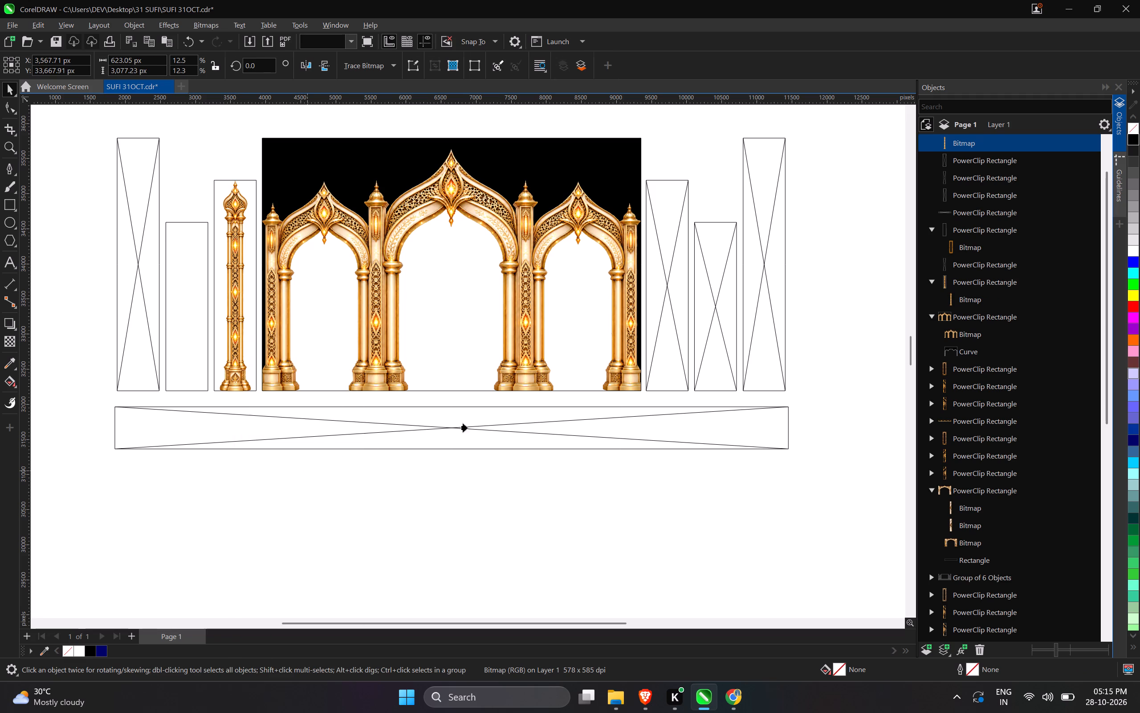
left_click(673, 305)
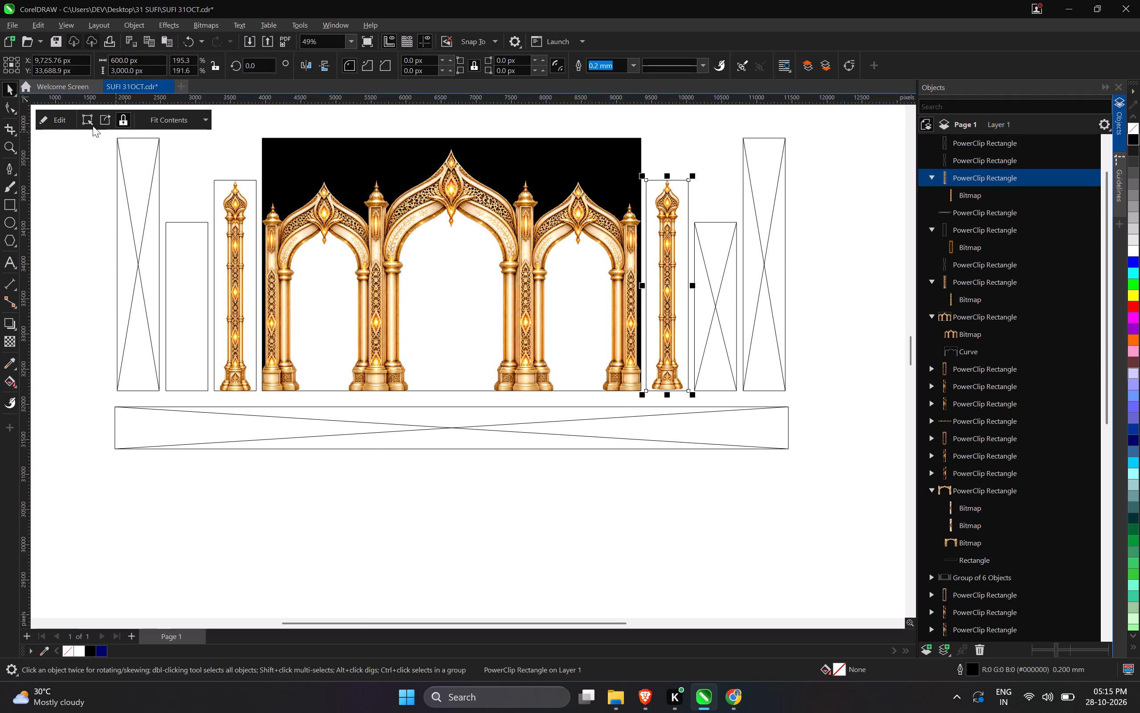
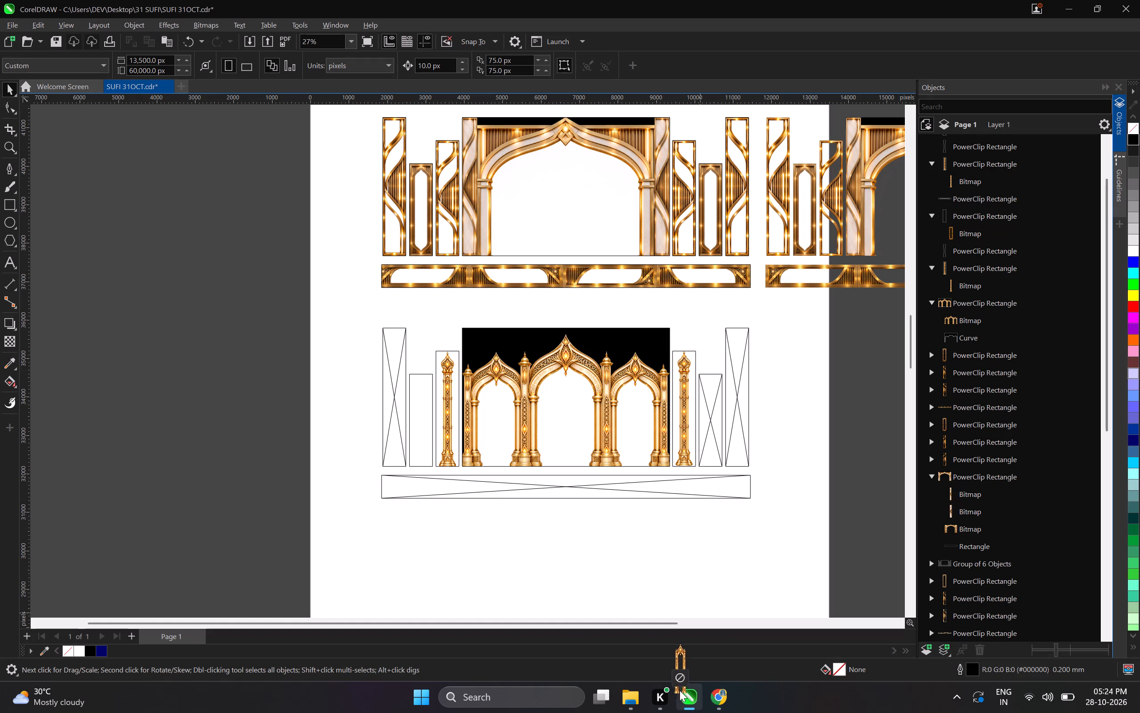
left_click_drag(680, 690, 418, 434)
double_click(418, 434)
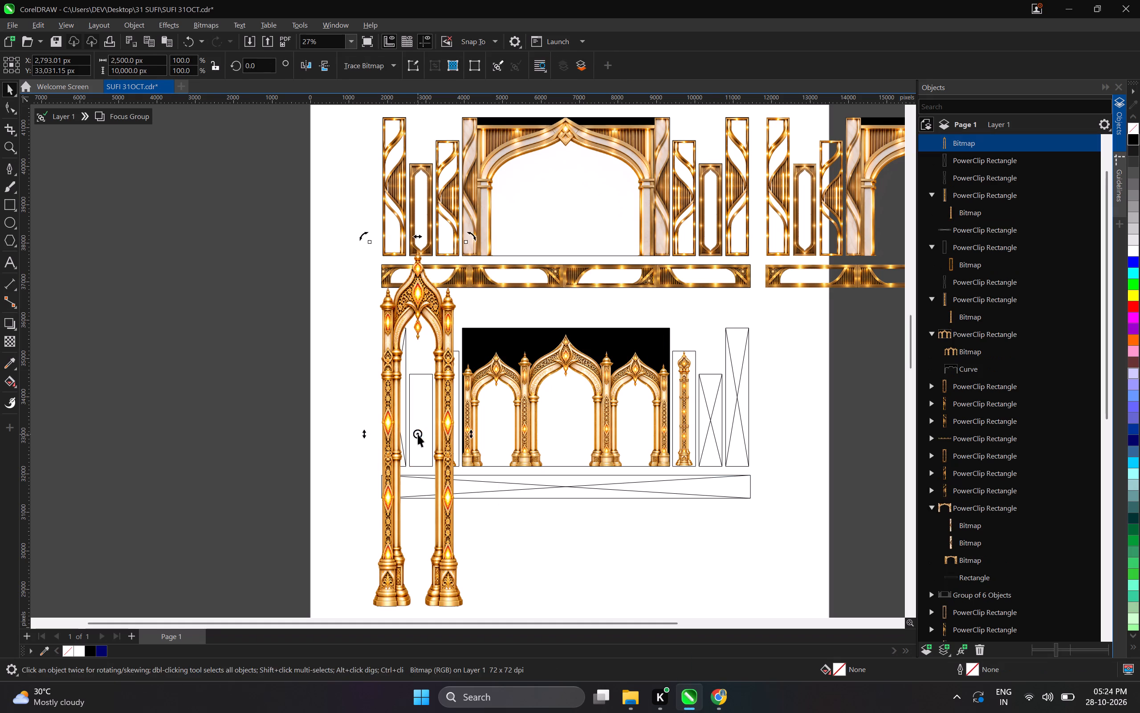
left_click(418, 434)
left_click(52, 115)
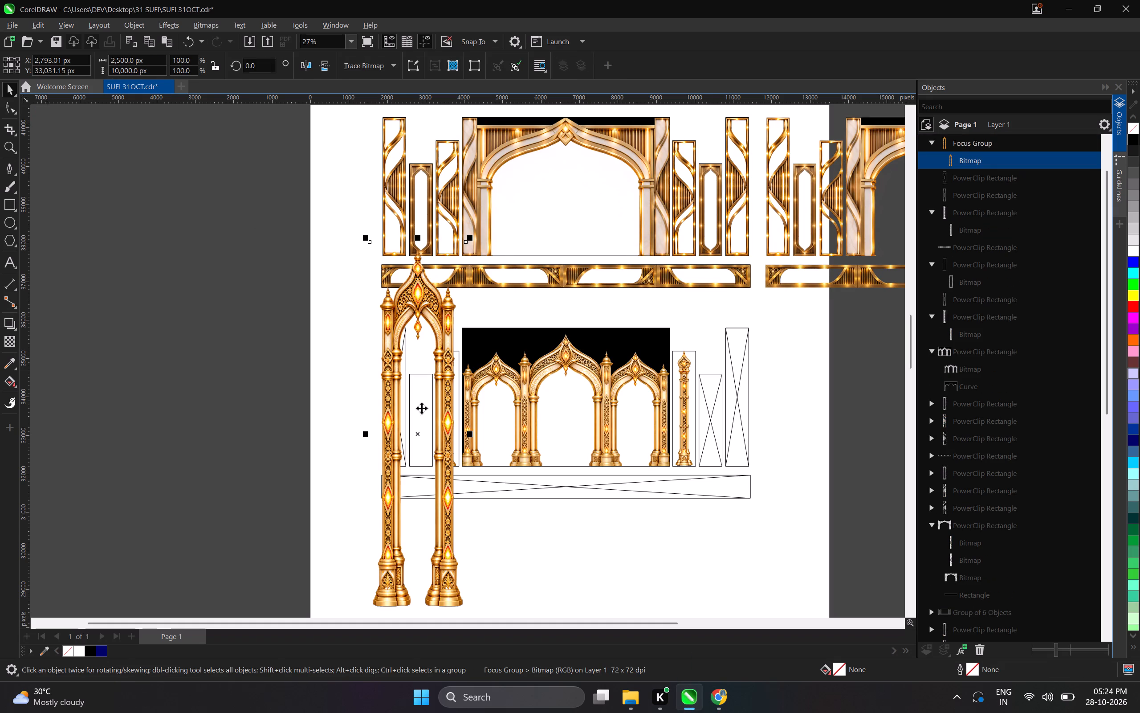
Move the arch bitmap off the page and PowerClip it inside the short 600 x 2,400 px left wing frame.
left_click_drag(418, 401, 257, 350)
right_click(252, 349)
left_click_drag(293, 495, 295, 489)
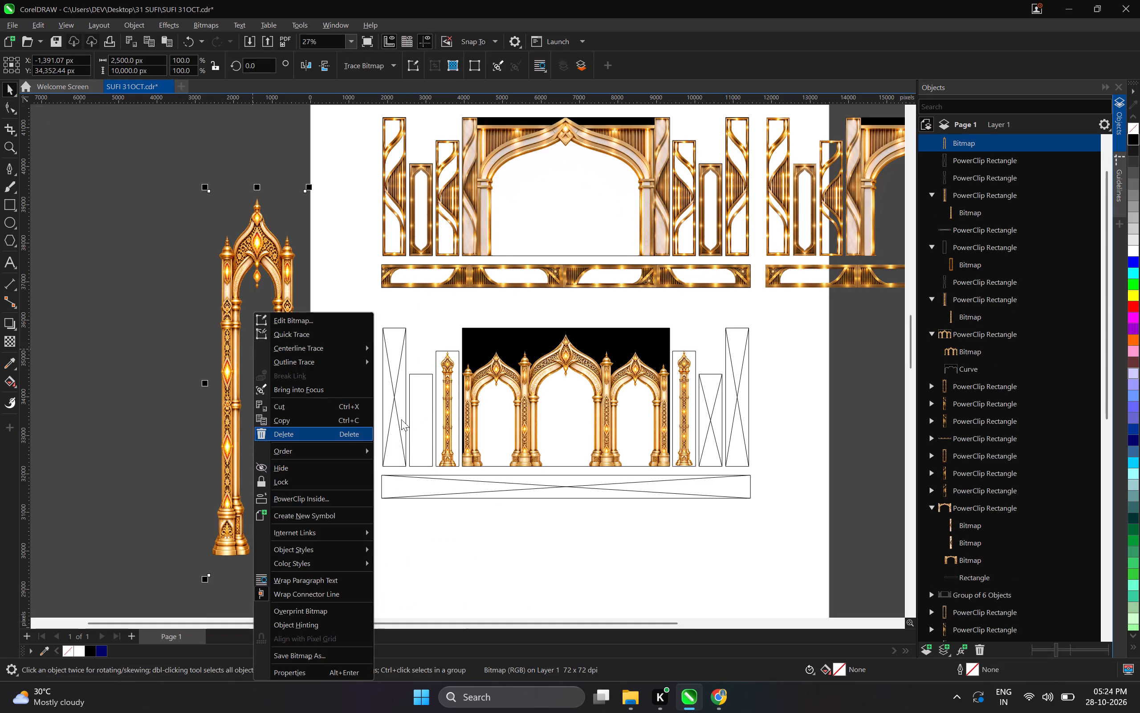
left_click(296, 501)
triple_click(416, 440)
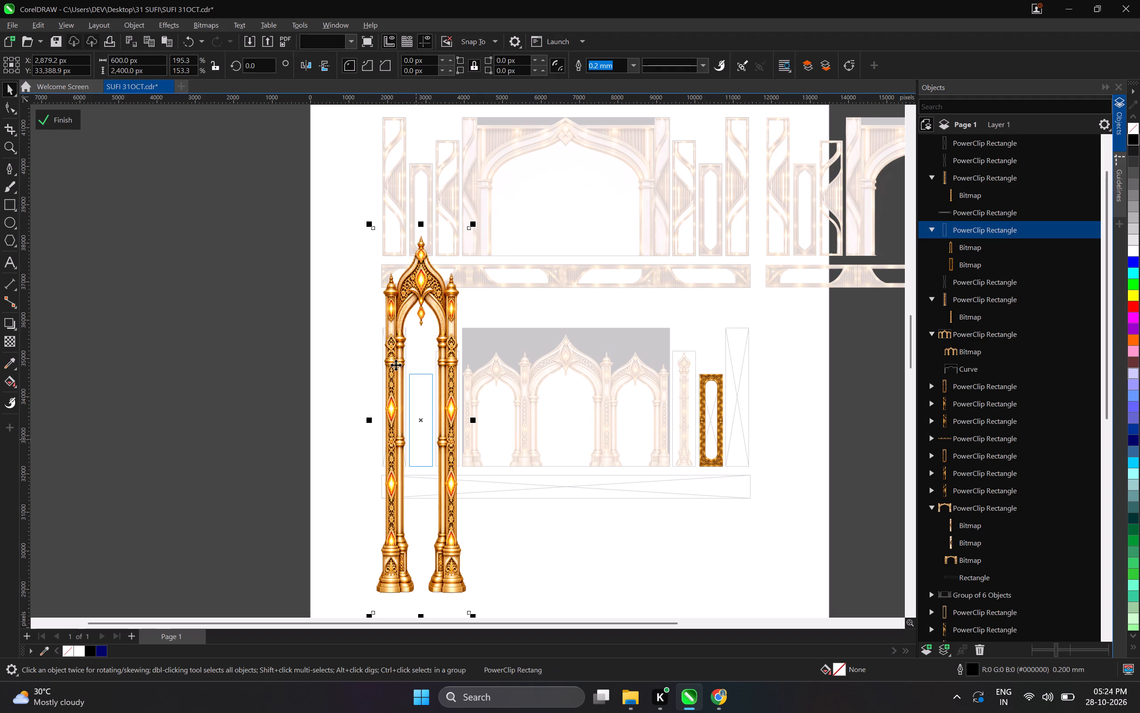
Resize the arch inside the PowerClip to about 815 px wide and 2,400 px high, matching the frame's height.
left_click(387, 346)
left_click(387, 295)
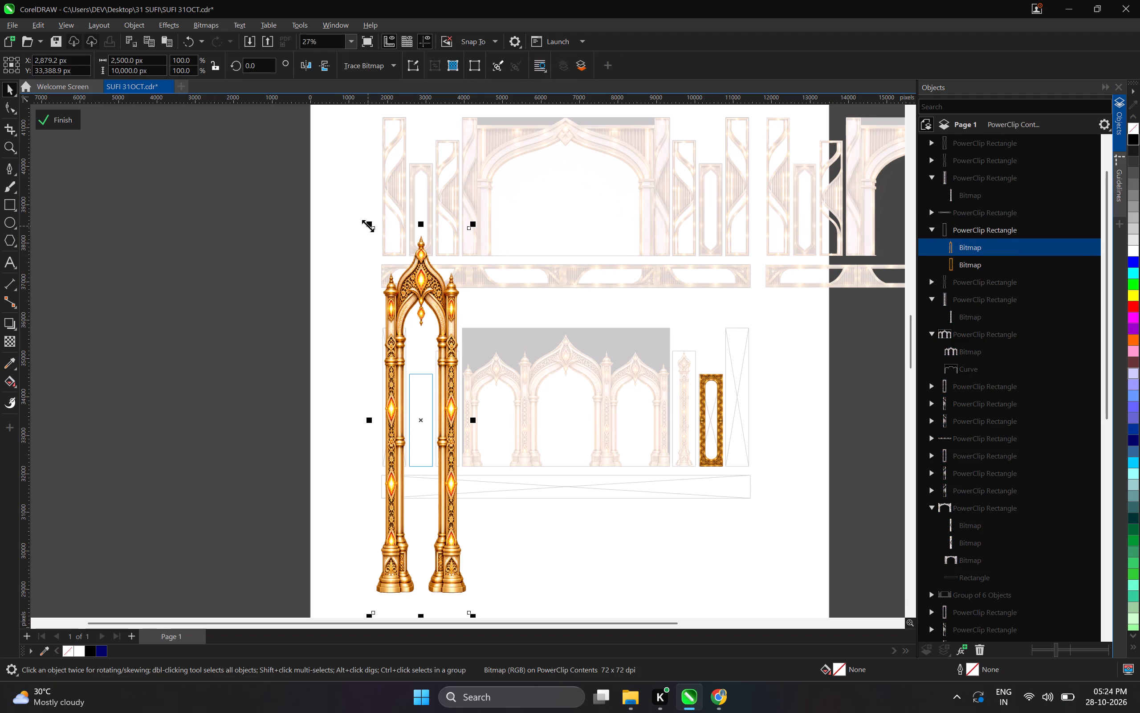
left_click_drag(368, 226, 404, 320, "shift")
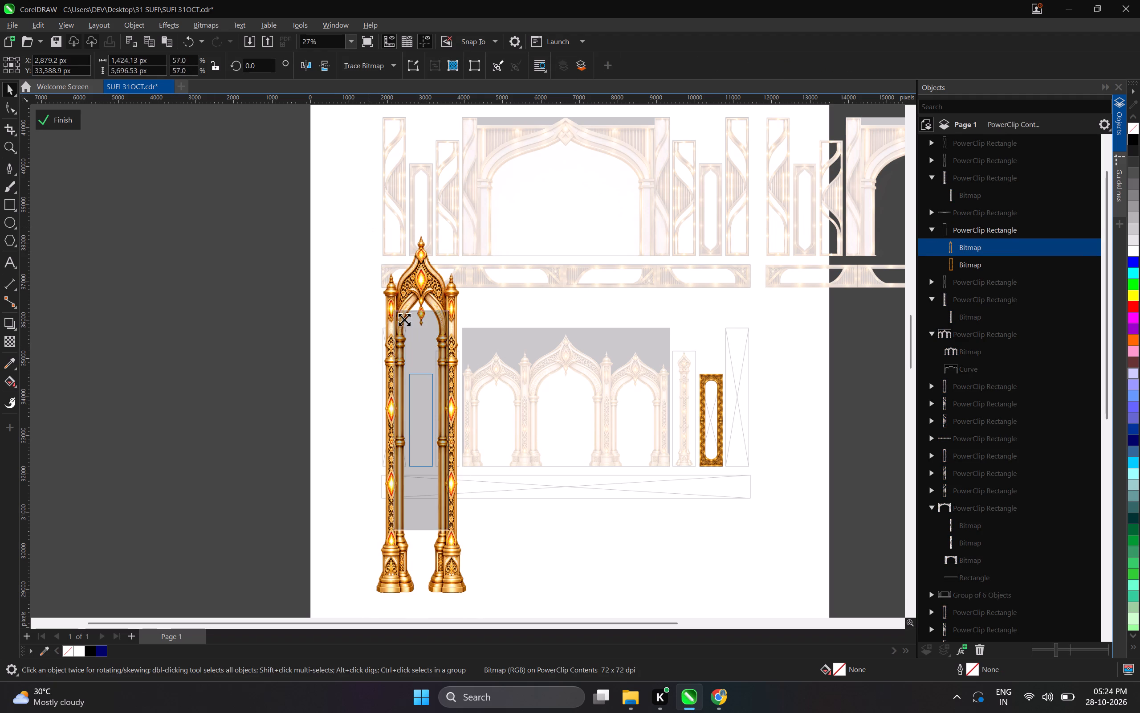
left_click_drag(404, 320, 401, 336, "shift")
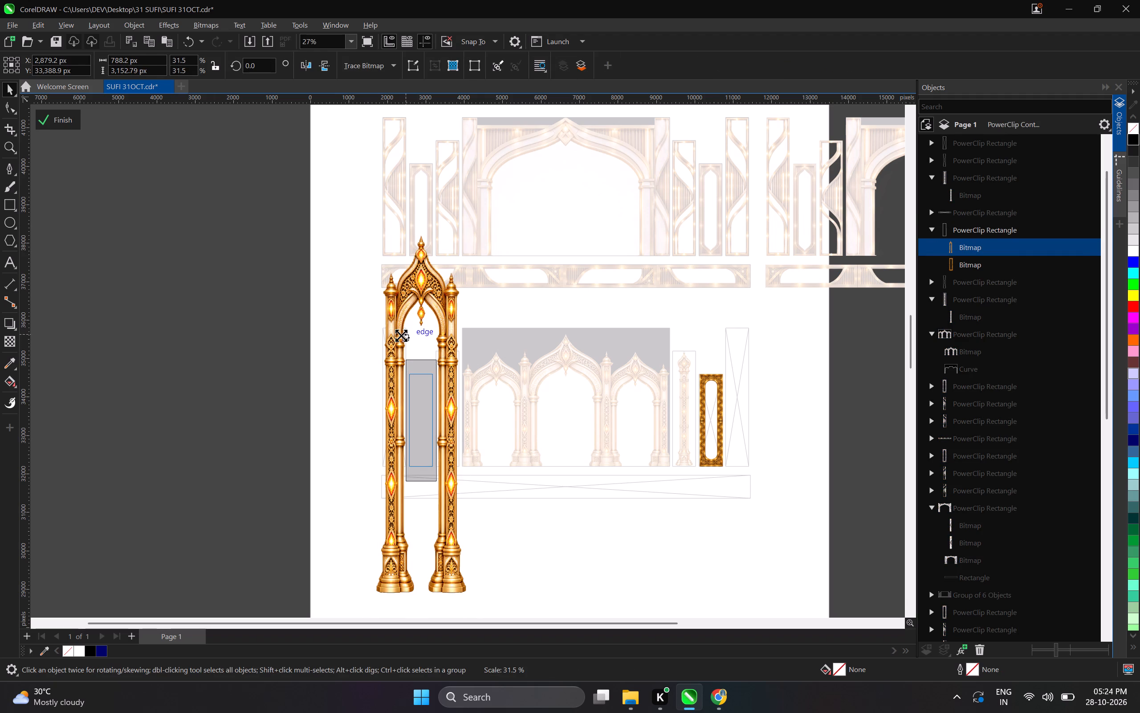
left_click_drag(401, 336, 403, 341, "shift")
scroll(443, 447, "up", 5)
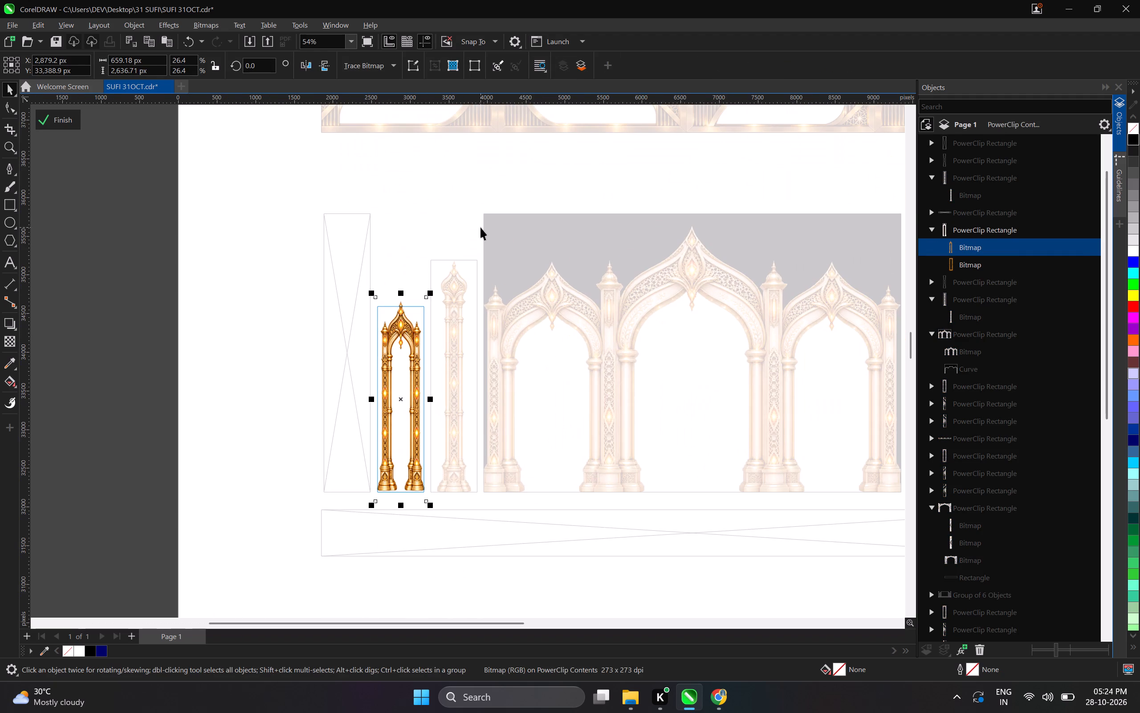
scroll(403, 316, "up", 5)
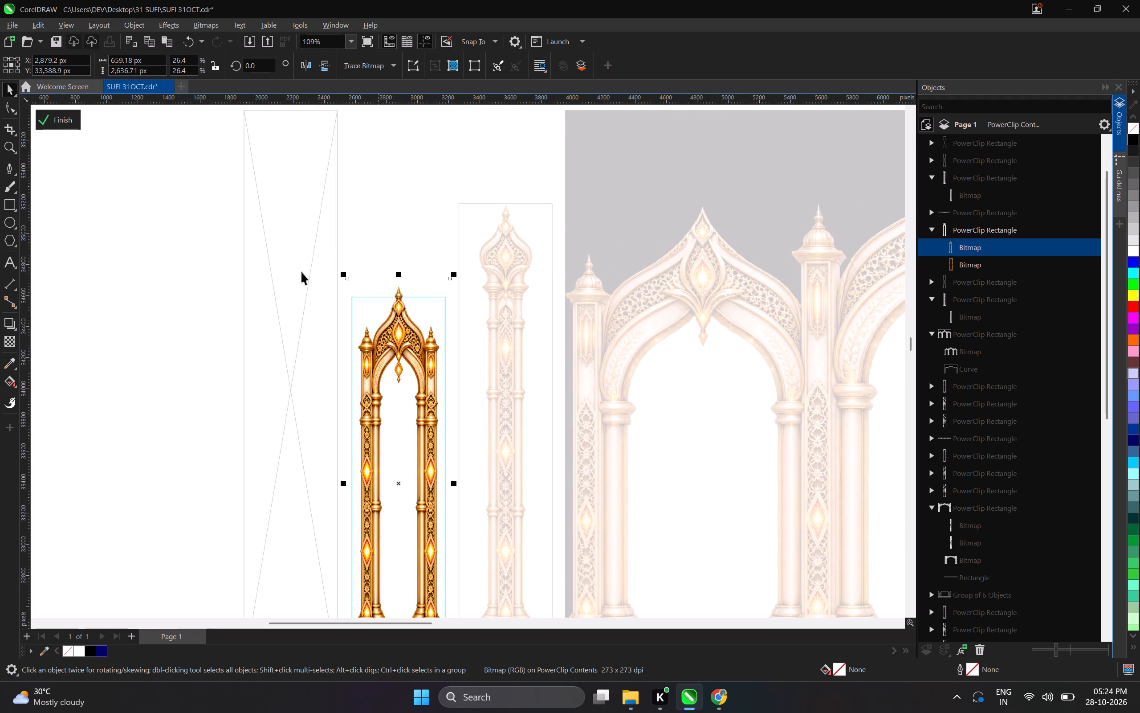
left_click_drag(342, 275, 313, 226, "shift")
scroll(378, 209, "down", 2)
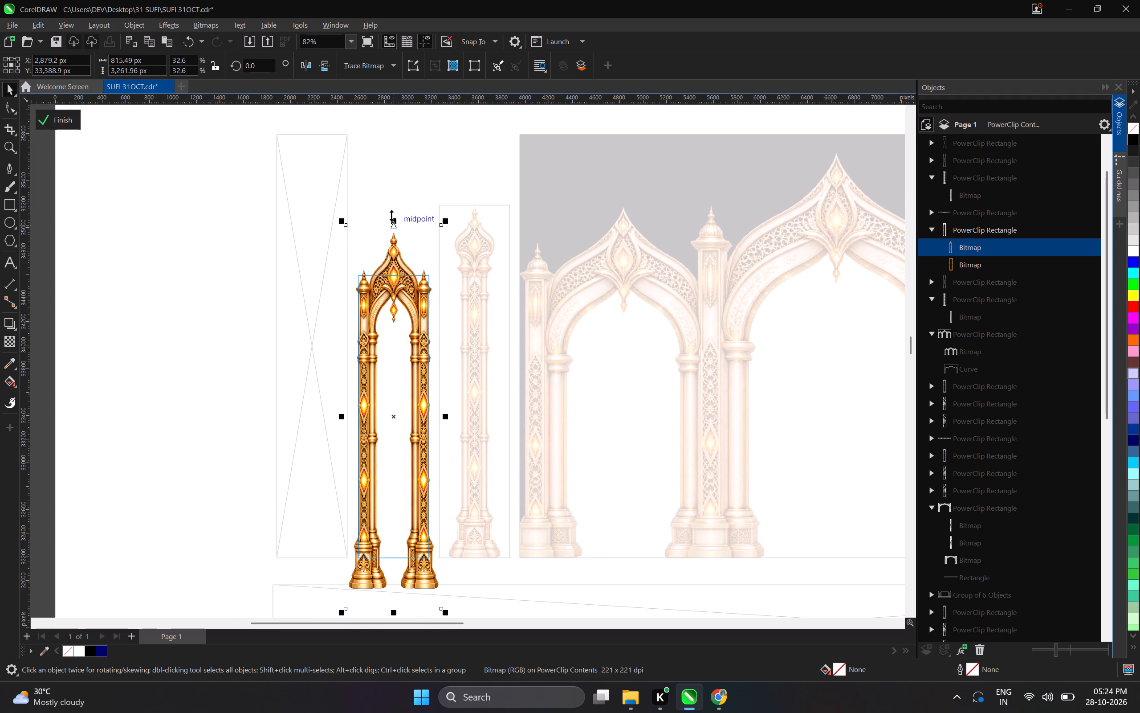
left_click_drag(391, 216, 391, 264)
left_click_drag(393, 615, 392, 580)
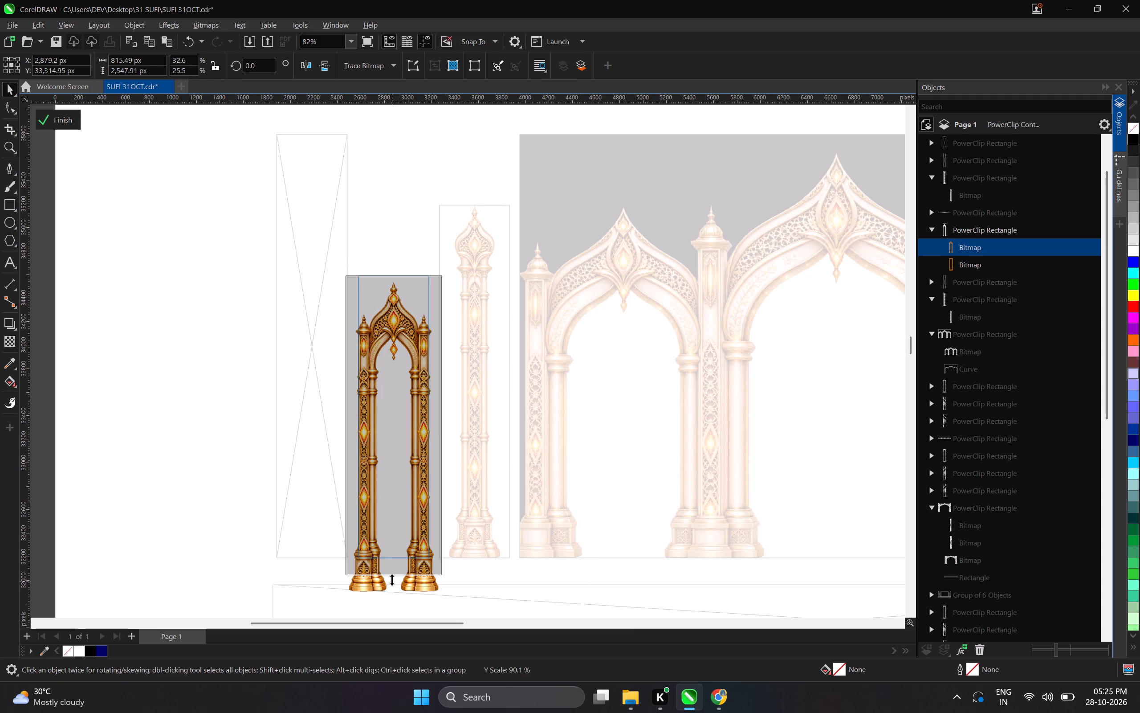
left_click_drag(392, 580, 393, 564)
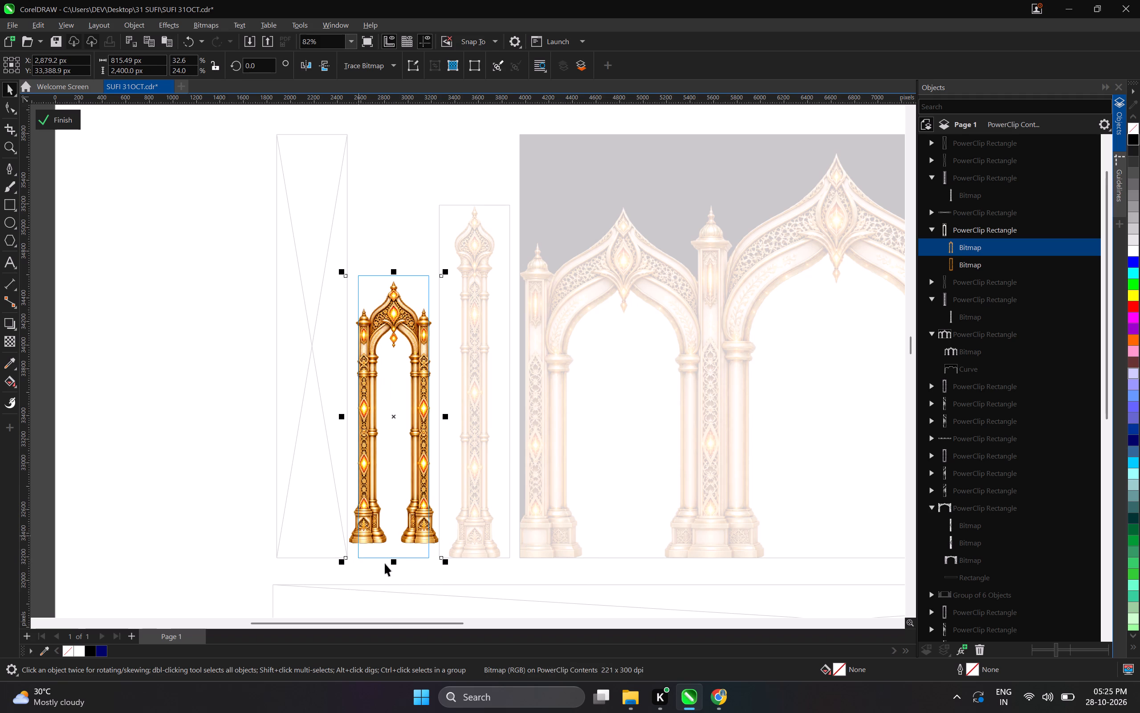
Stretch the arch vertically to about 2,574 px so its base and finial meet the frame's edges, and finish editing the PowerClip.
scroll(391, 570, "up", 6)
left_click_drag(394, 553, 395, 570)
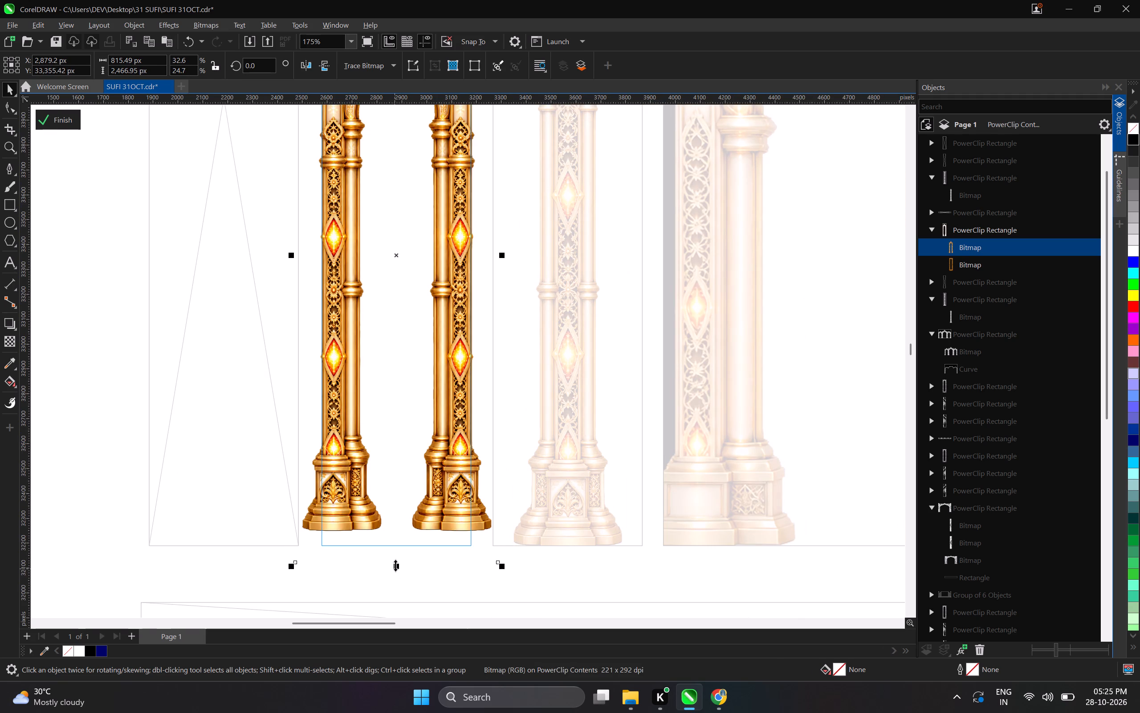
left_click_drag(395, 565, 400, 581)
scroll(400, 574, "down", 4)
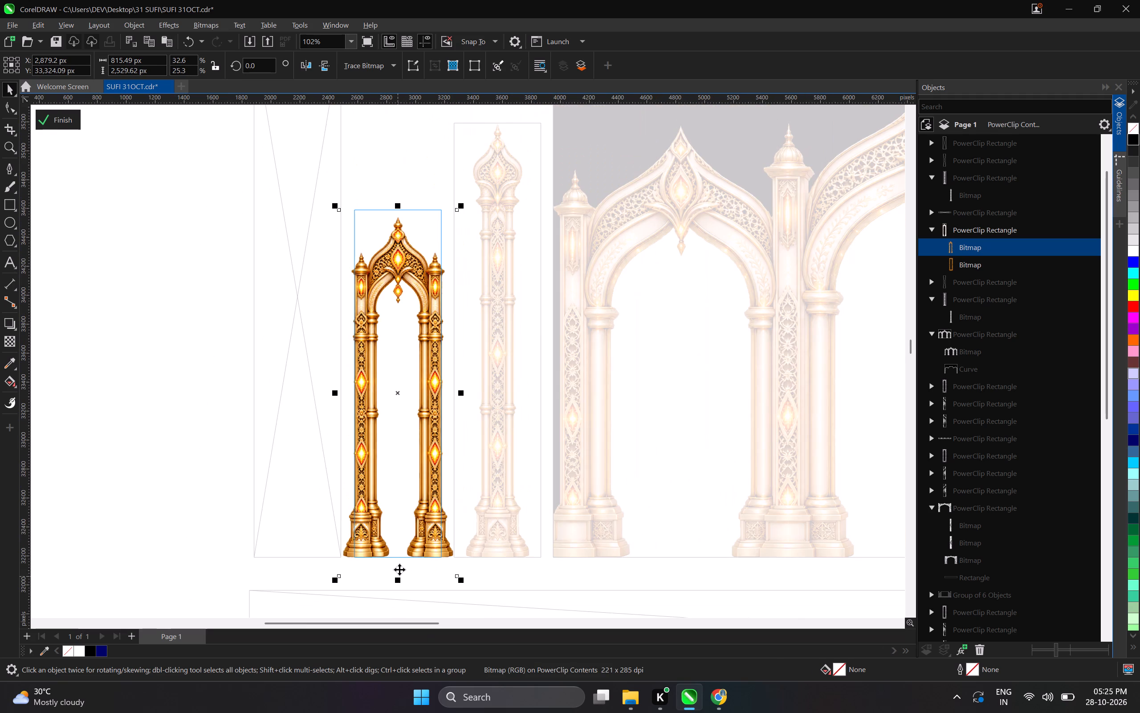
scroll(383, 193, "up", 10)
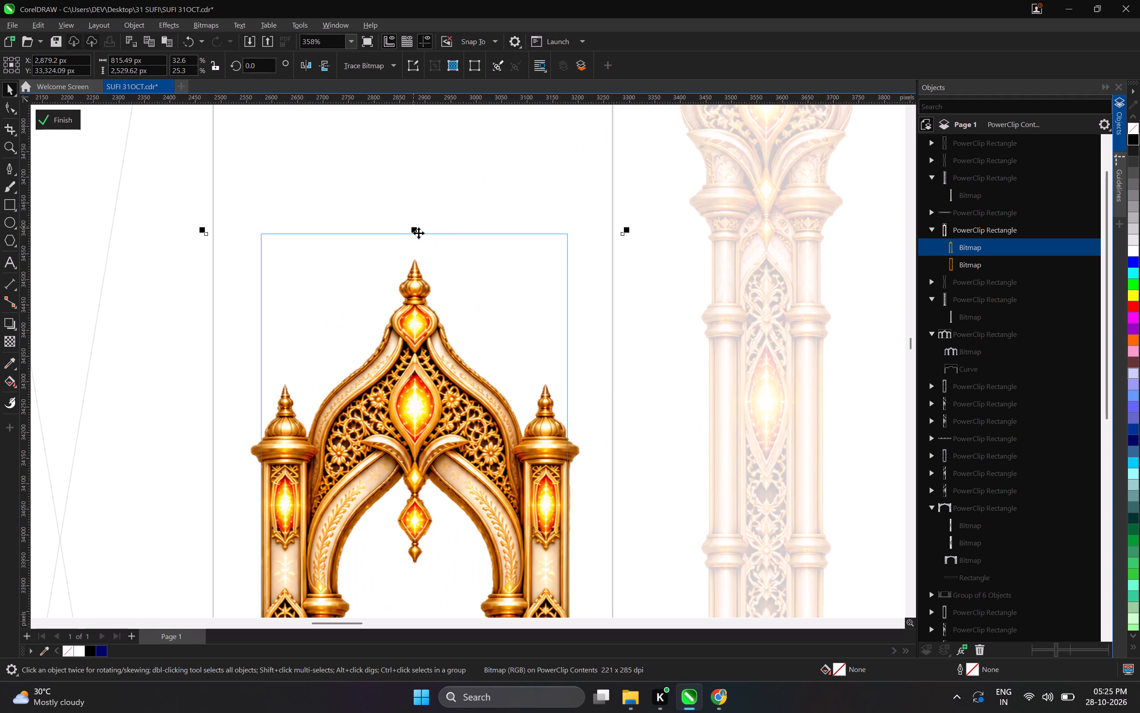
left_click_drag(415, 219, 415, 215)
left_click(405, 300)
left_click_drag(413, 229, 414, 204)
left_click_drag(414, 204, 414, 193)
left_click_drag(414, 193, 414, 206)
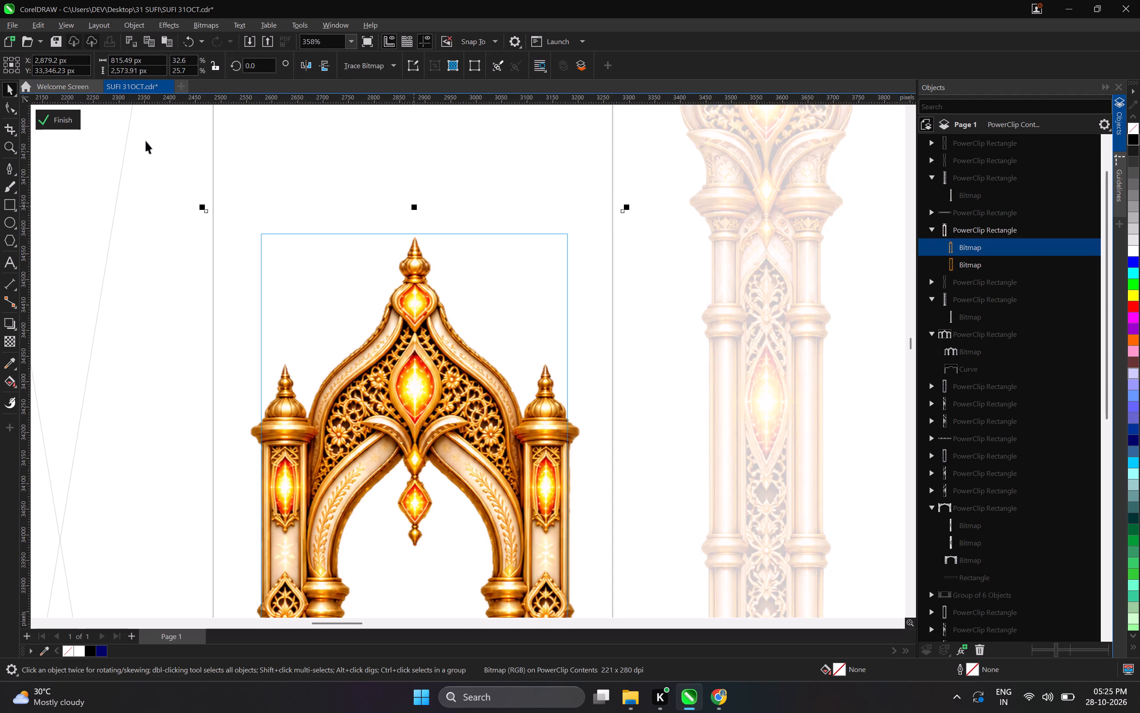
left_click(58, 112)
scroll(424, 247, "down", 10)
left_click(203, 301)
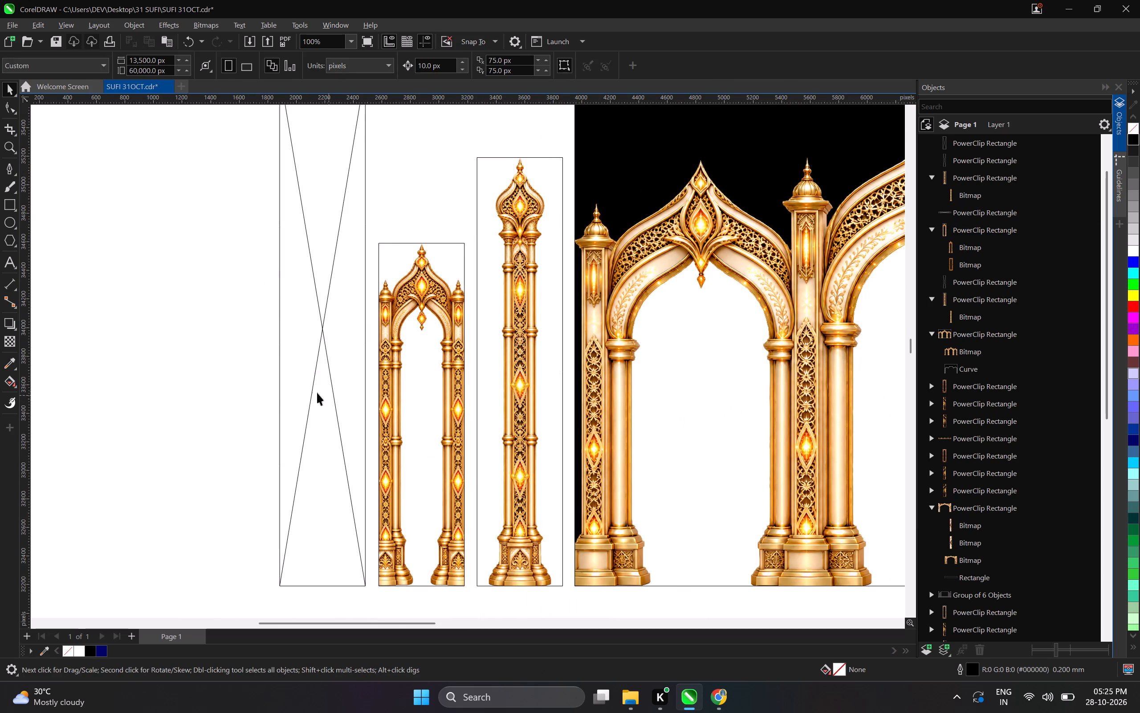
Open the left pillar's PowerClip for editing and nudge the pillar bitmap 200 px left, across its frame's left edge.
double_click(507, 402)
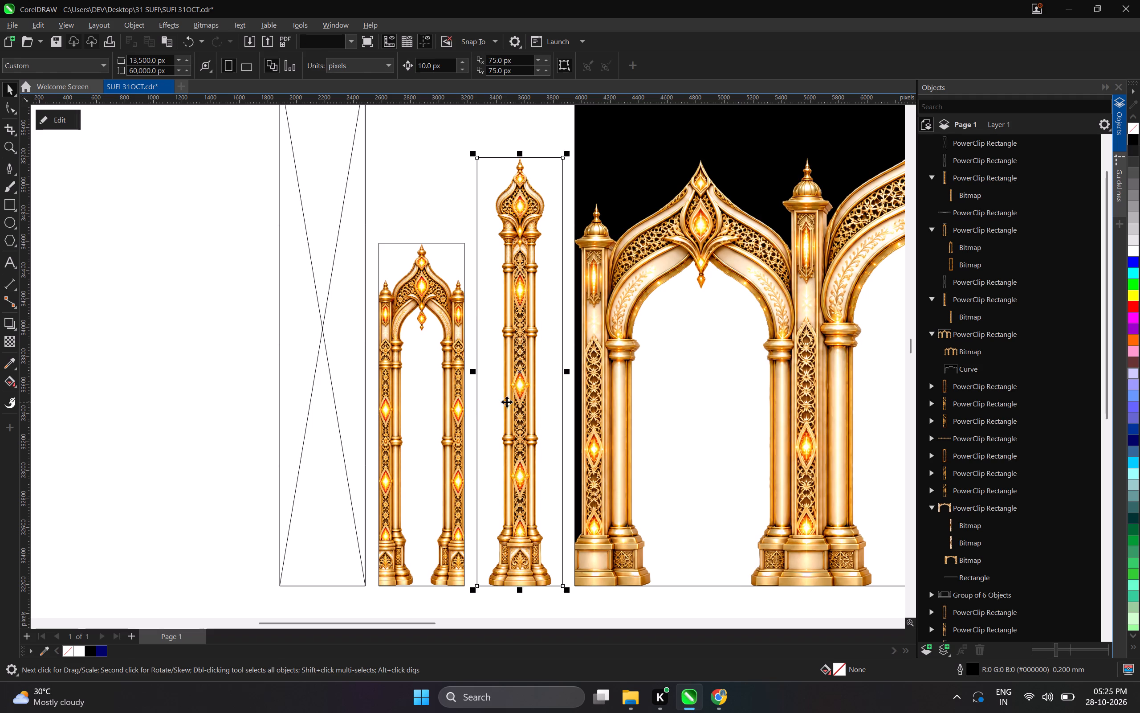
left_click(507, 402)
left_click(525, 401)
left_click(525, 401)
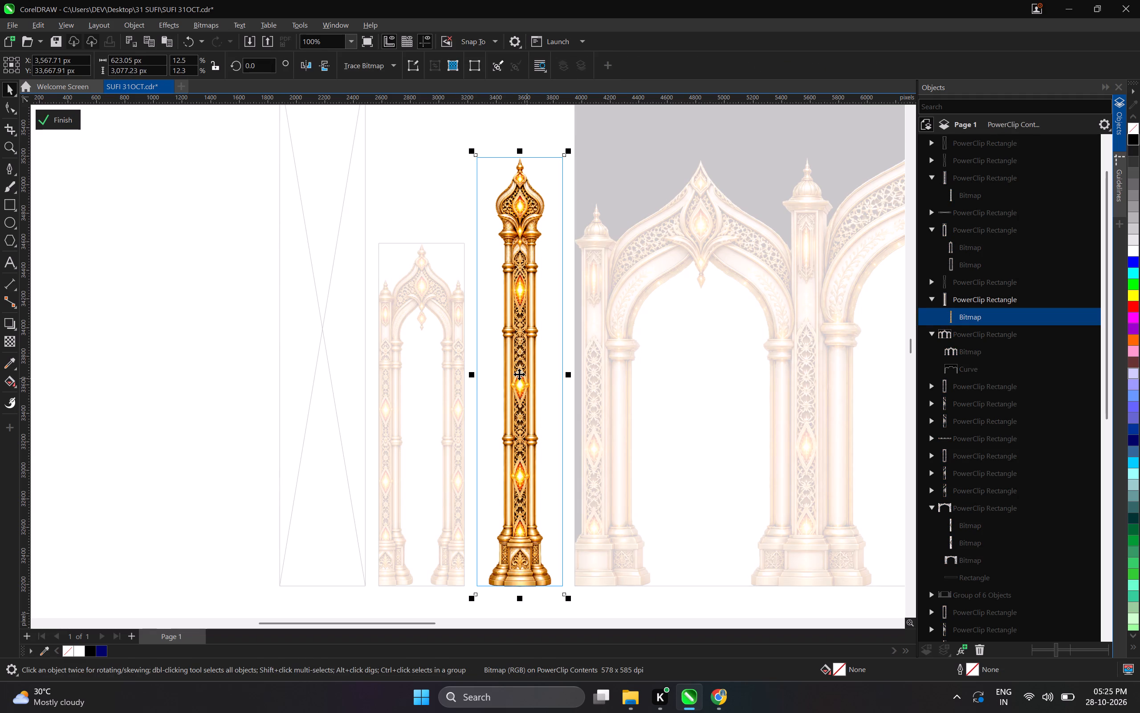
key("Left")
key("Left")
key("Left")
key("Left")
key("Left")
key("Left")
key("Left")
key("Left")
key("Left")
key("Left")
key("Left")
key("Left")
key("Left")
key("Left")
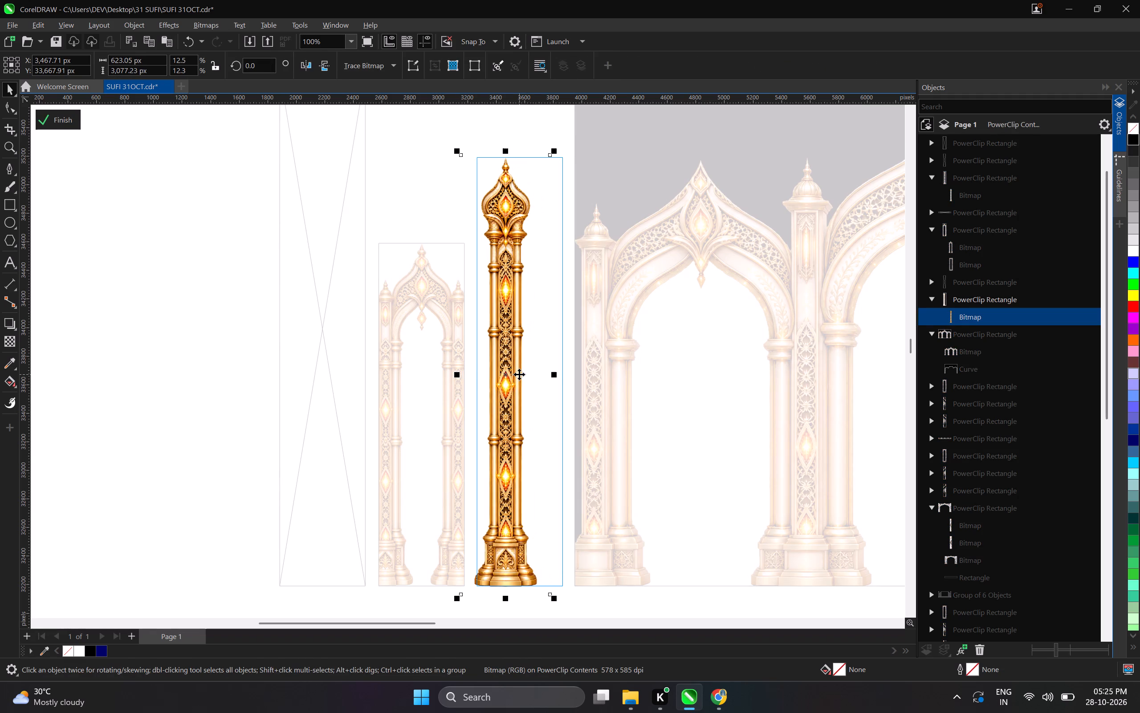
key("Left")
key("Left")
key("Left")
key("Left")
key("Left")
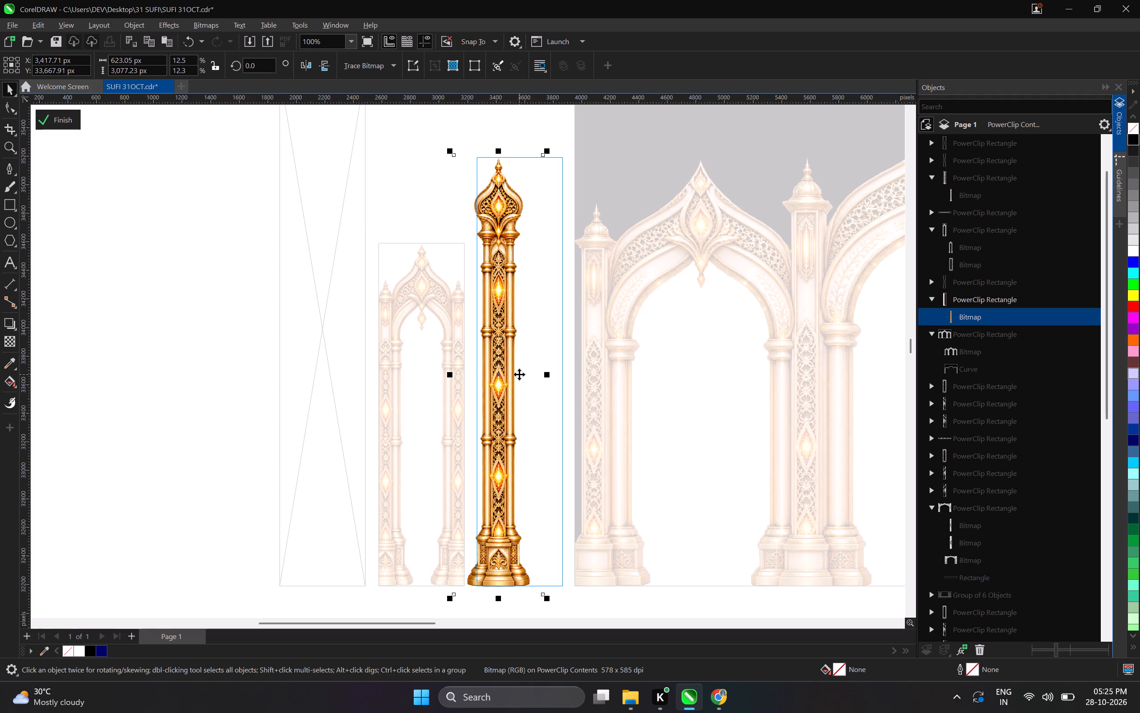
key("Left")
key("Left")
key("Left")
key("Left")
key("Left")
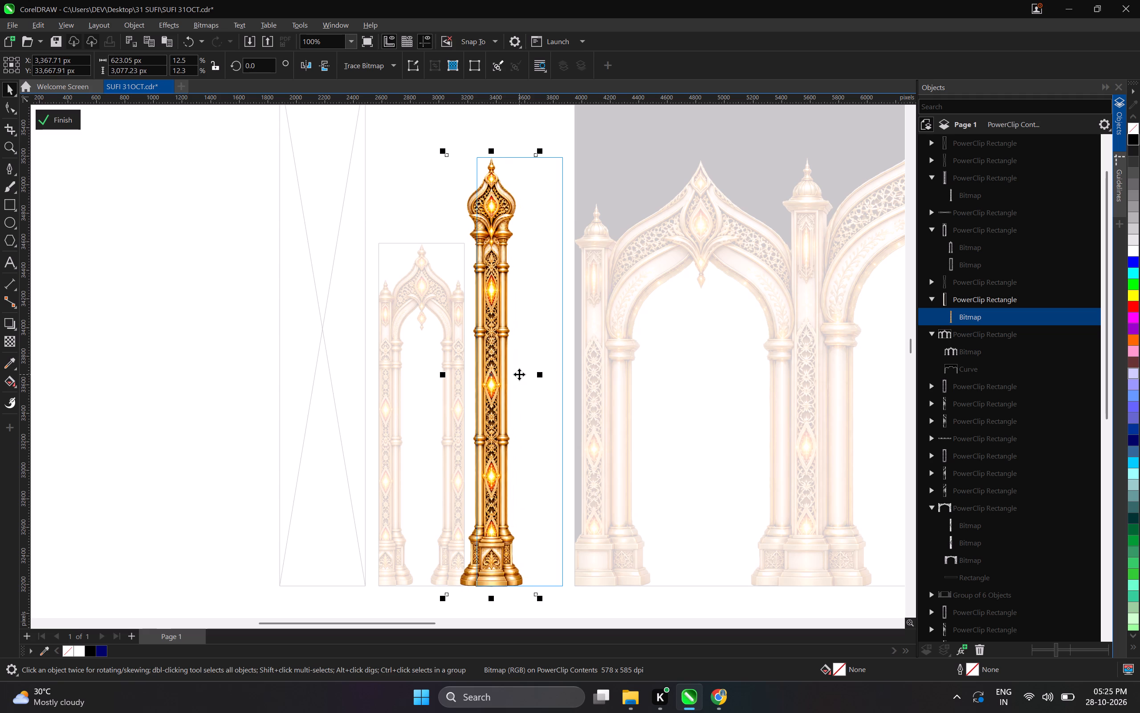
Duplicate the pillar bitmap about 230 px to the right of the original inside the same PowerClip.
left_click_drag(490, 378, 491, 378)
left_click_drag(491, 378, 524, 377)
right_click(524, 377, "ctrl")
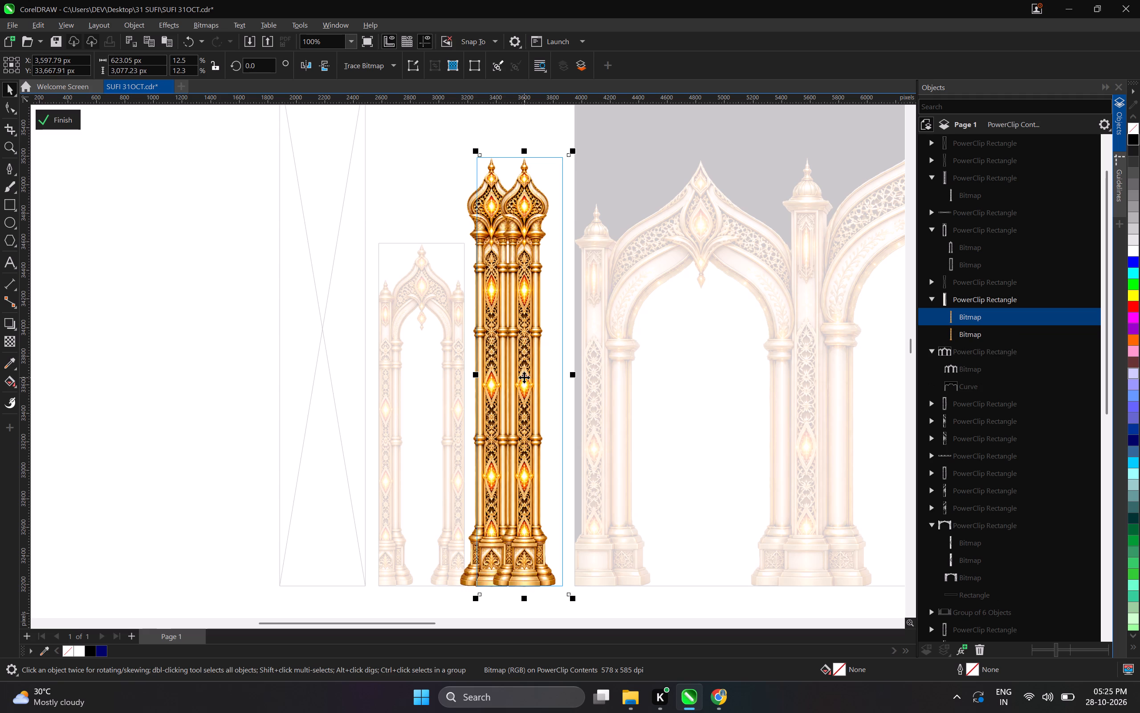
scroll(524, 377, "up", 4)
scroll(524, 377, "down", 4)
scroll(524, 376, "up", 2)
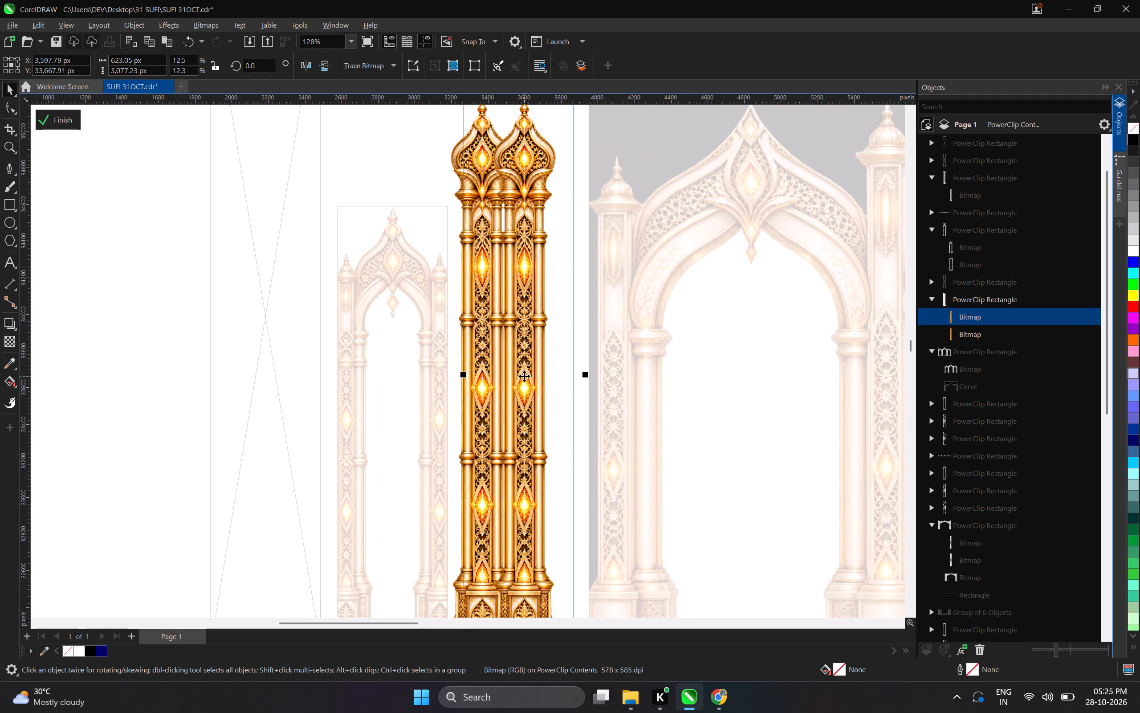
Shift the duplicate pillar right to about X 3,758 px, leaving a gap between the two pillars, and finish editing the PowerClip.
key("Right")
key("Right")
key("Right")
key("Right")
key("Right")
key("Right")
key("Right")
key("Right")
key("Right")
key("Right")
key("Right")
key("Right")
key("Right")
key("Right")
key("Right")
key("Right")
key("Right")
key("Right")
key("Right")
key("Right")
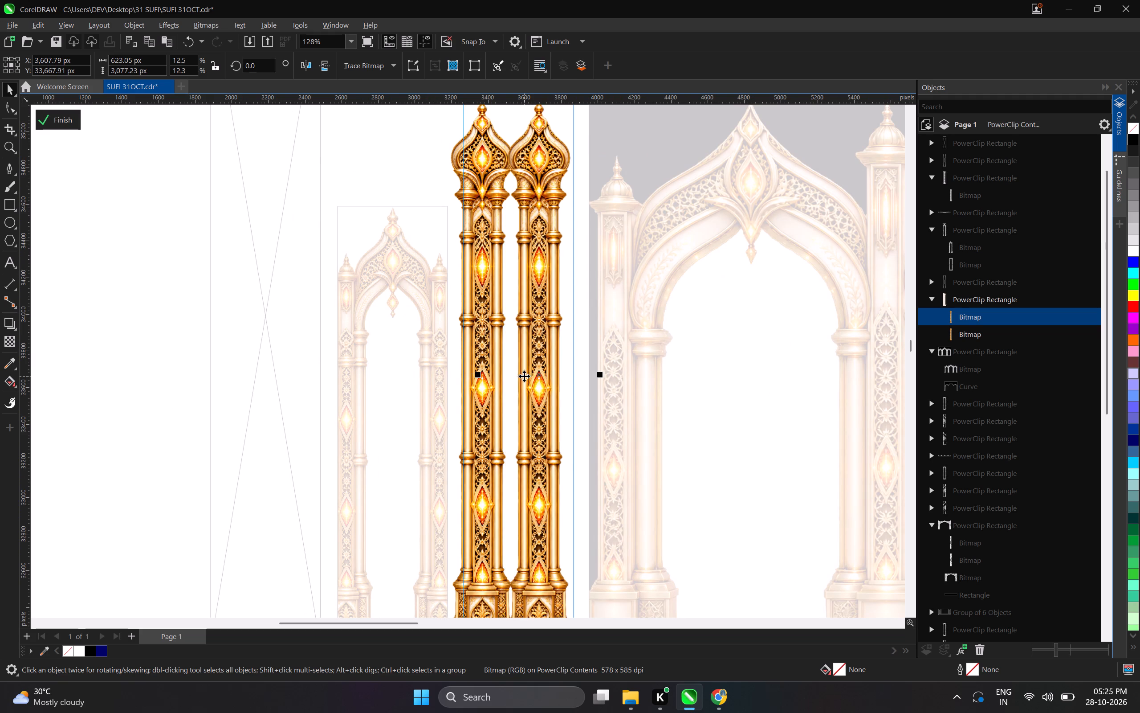
key("Right")
key("Right")
key("Right")
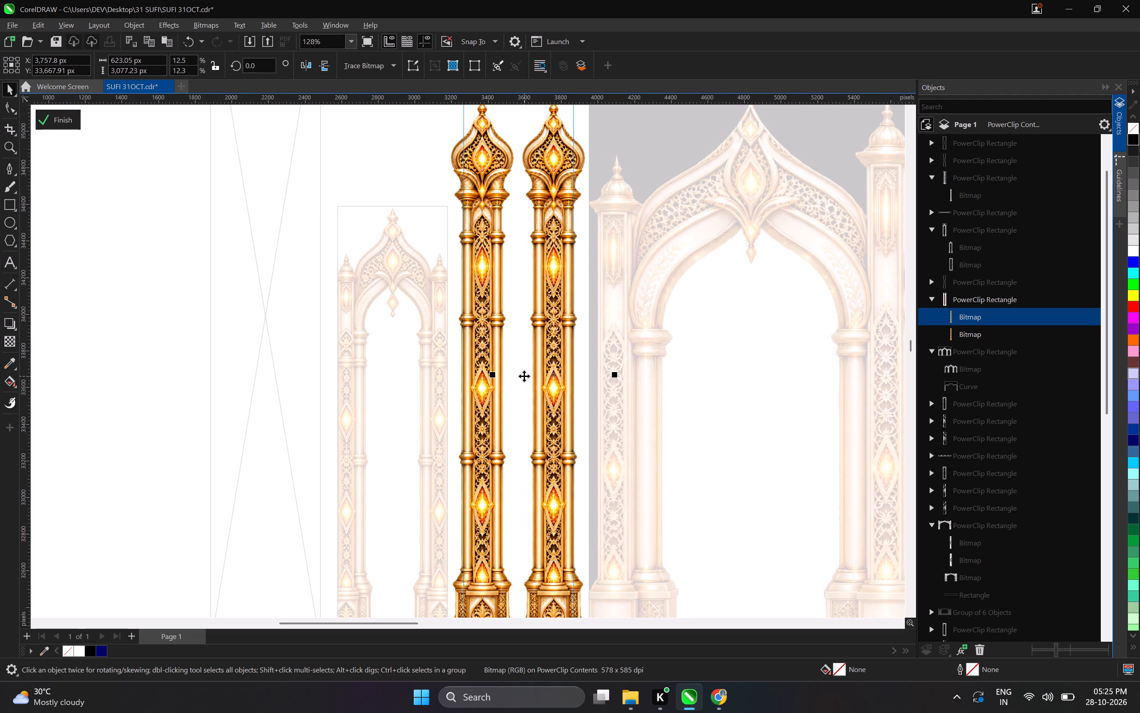
scroll(524, 376, "down", 3)
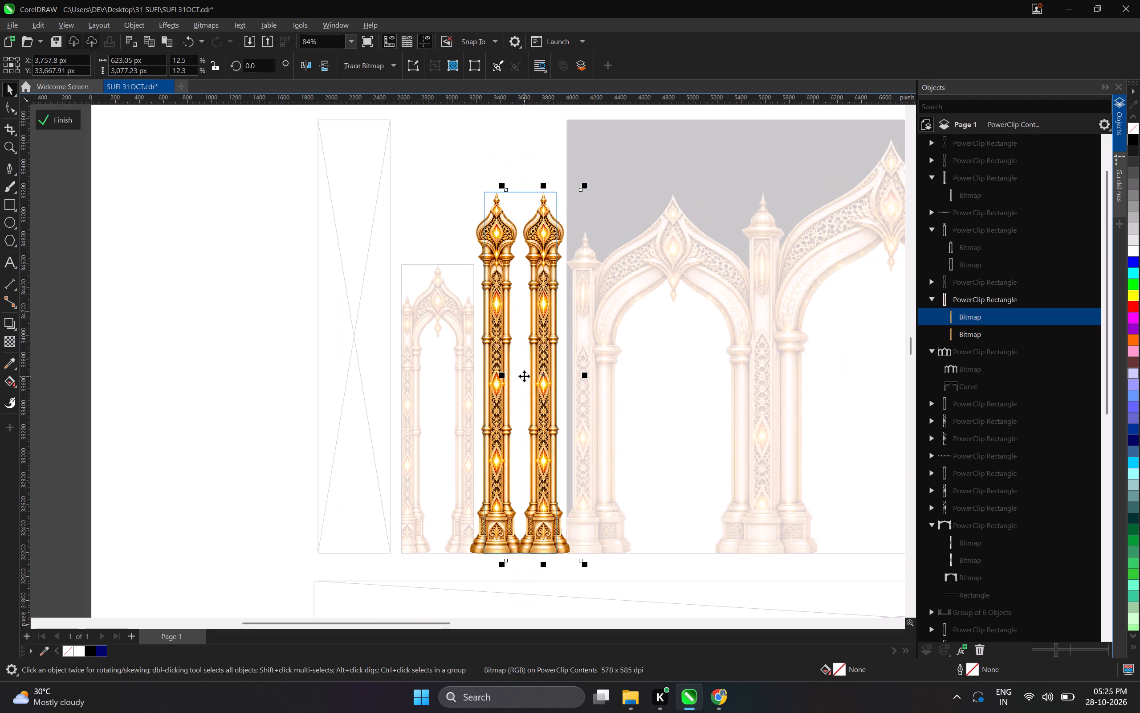
left_click(72, 126)
left_click(240, 234)
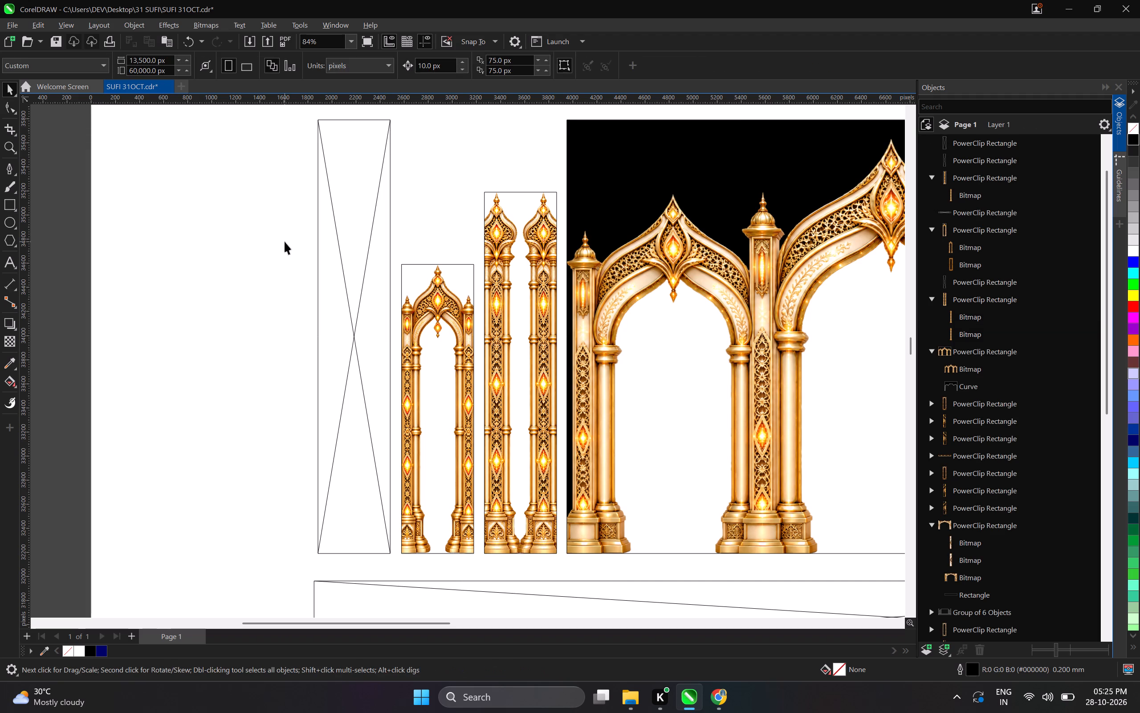
Delete the single pillar bitmap from the PowerClip frame on the right of the central arches and finish editing.
scroll(285, 242, "down", 2)
scroll(417, 346, "down", 4)
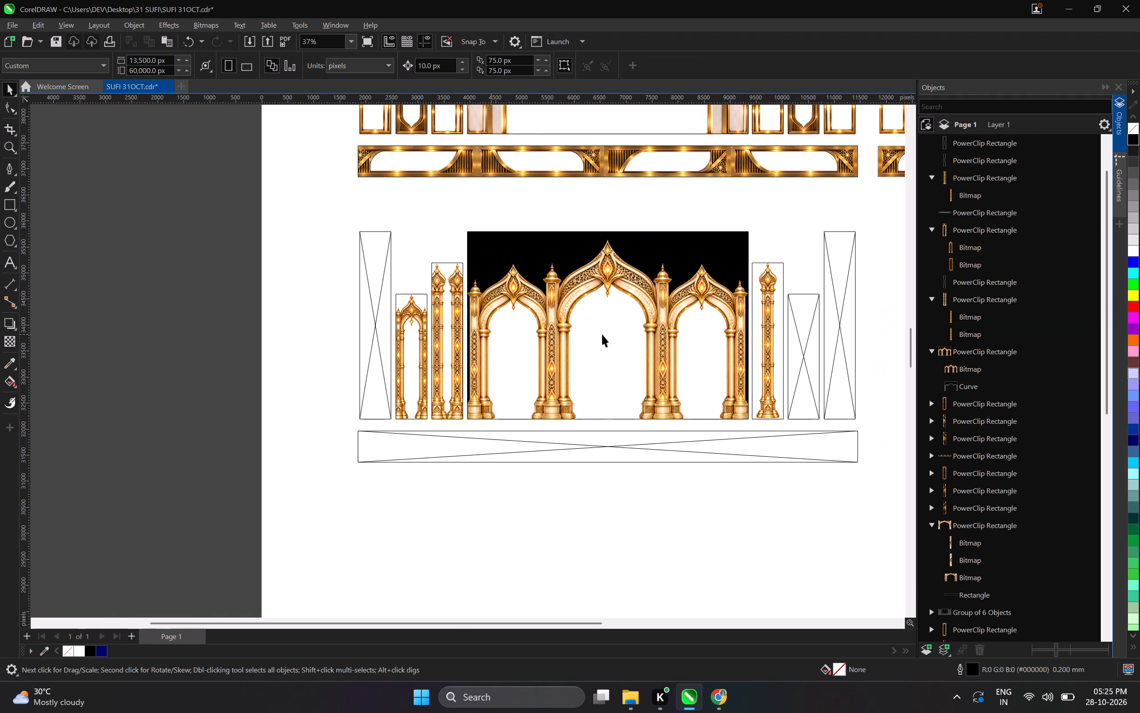
double_click(777, 335)
left_click(769, 330)
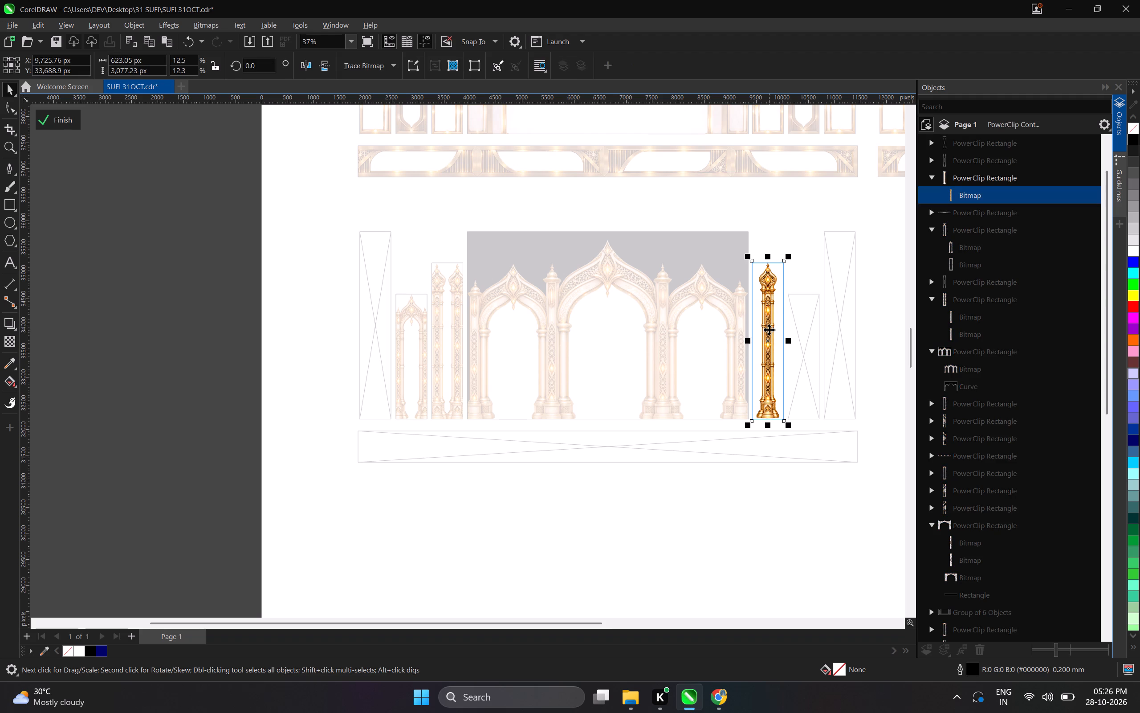
key("Delete")
left_click(62, 117)
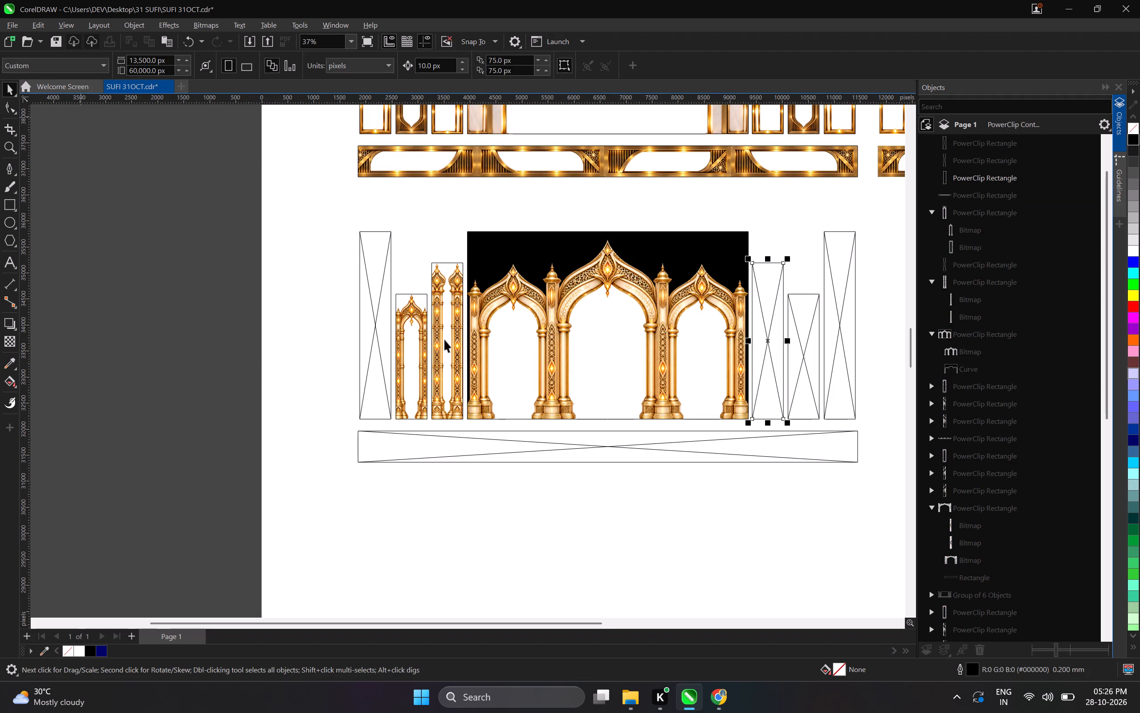
Copy both pillar bitmaps from the left pillar frame's PowerClip, keeping the originals in place, and finish editing.
double_click(445, 340)
left_click_drag(416, 246, 479, 427)
key("ctrl+x")
key("ctrl+z")
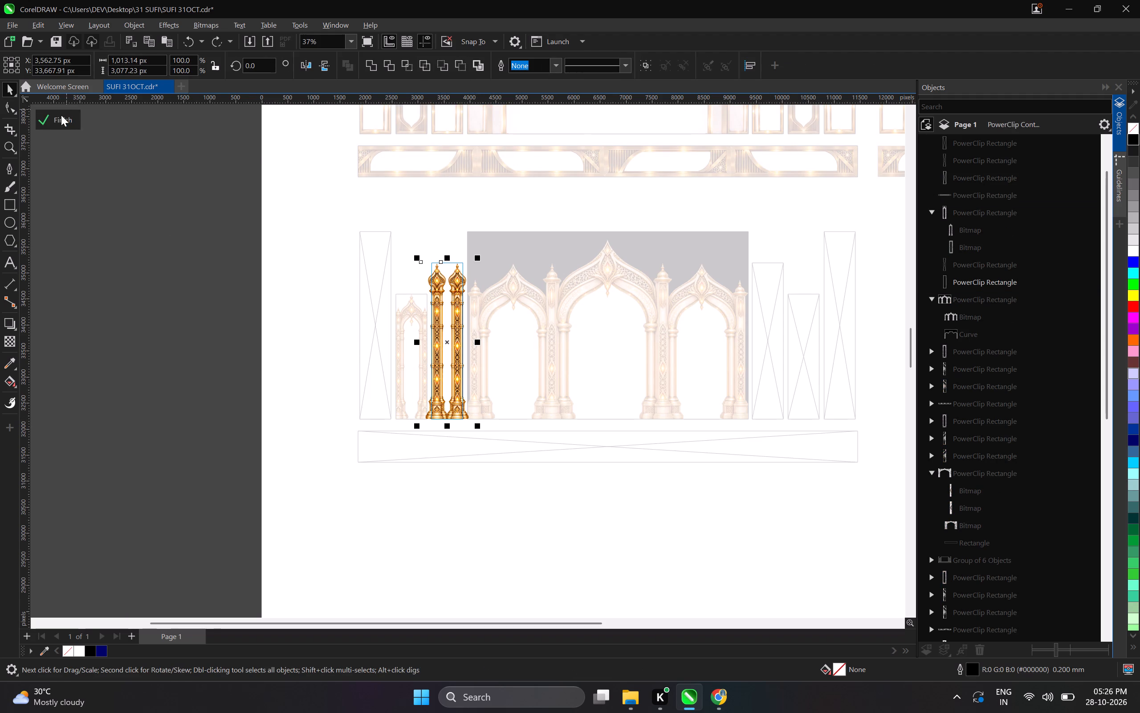
left_click(61, 115)
left_click(58, 125)
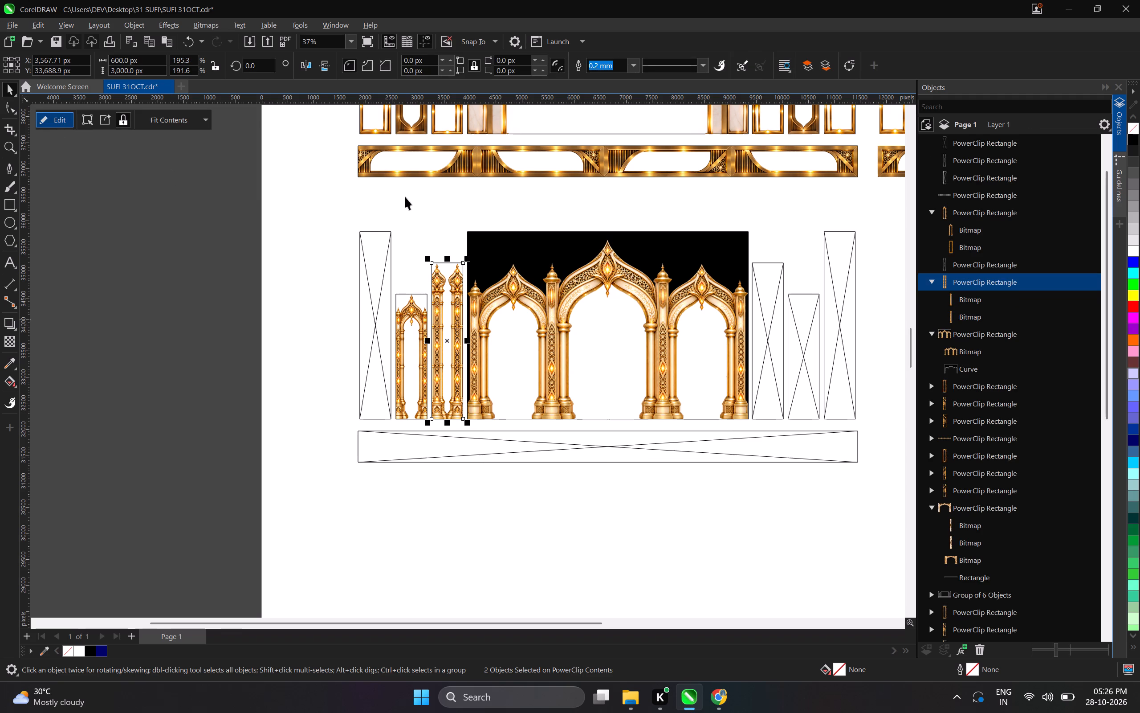
left_click(405, 197)
Paste the two pillars into the empty right pillar frame's PowerClip, centre them at about X 9,726 px, and finish editing.
double_click(775, 361)
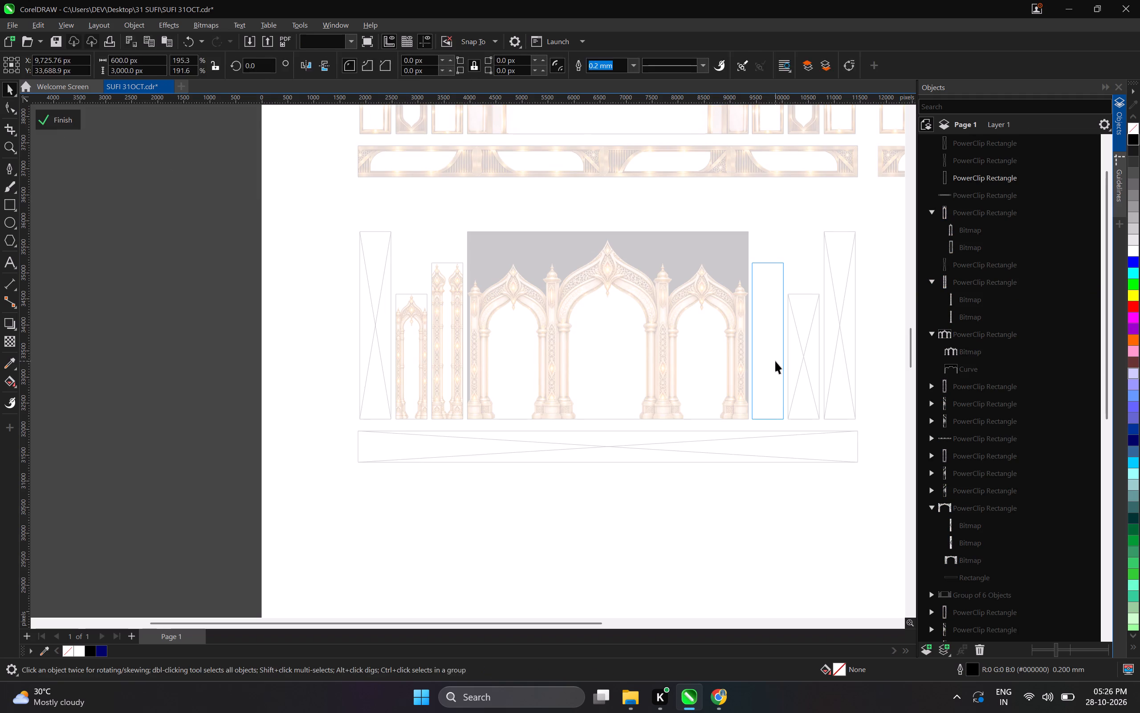
left_click(775, 361)
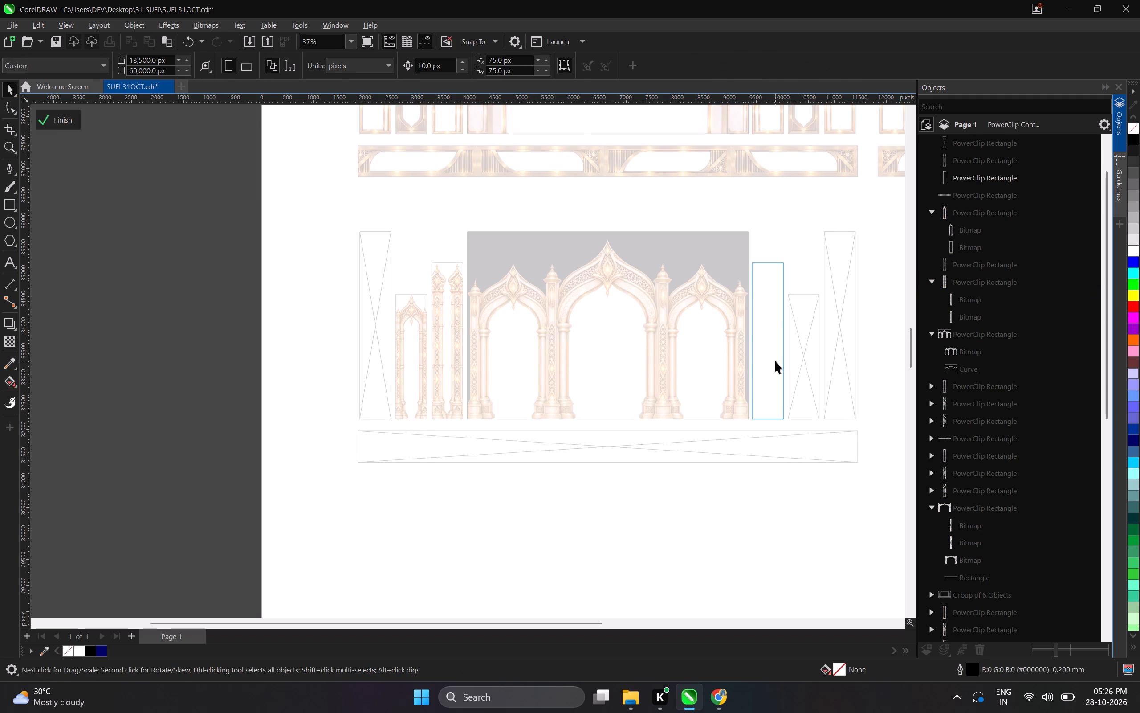
key("ctrl+v")
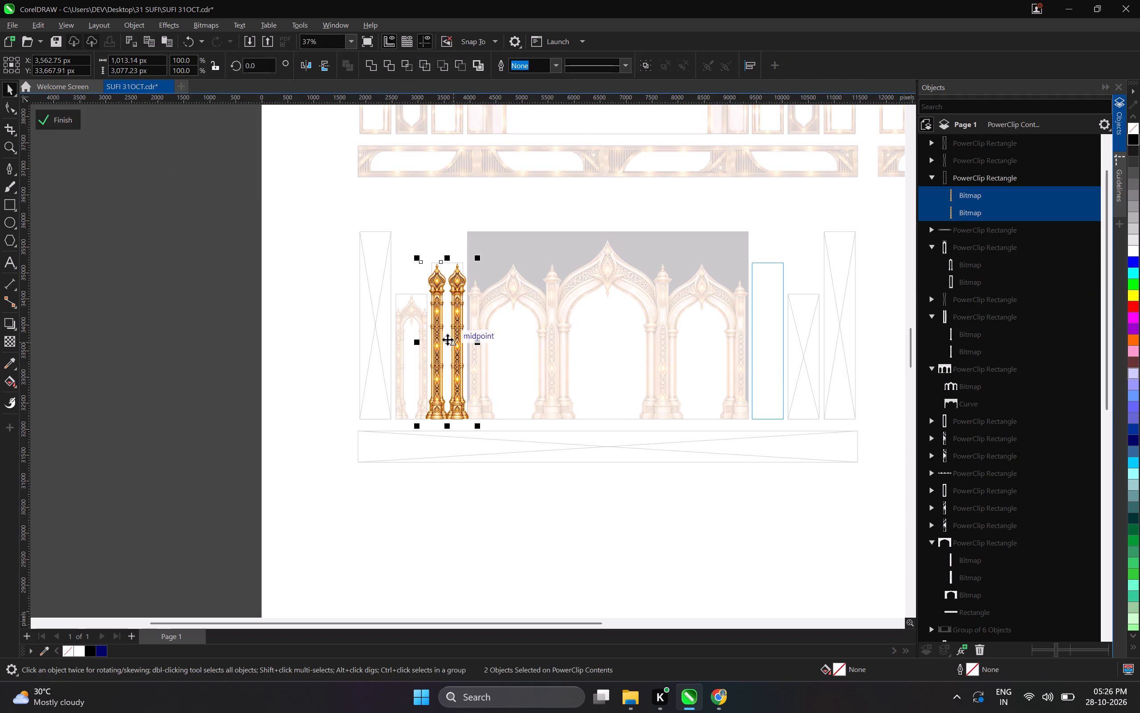
left_click_drag(448, 340, 767, 340)
scroll(769, 349, "up", 4)
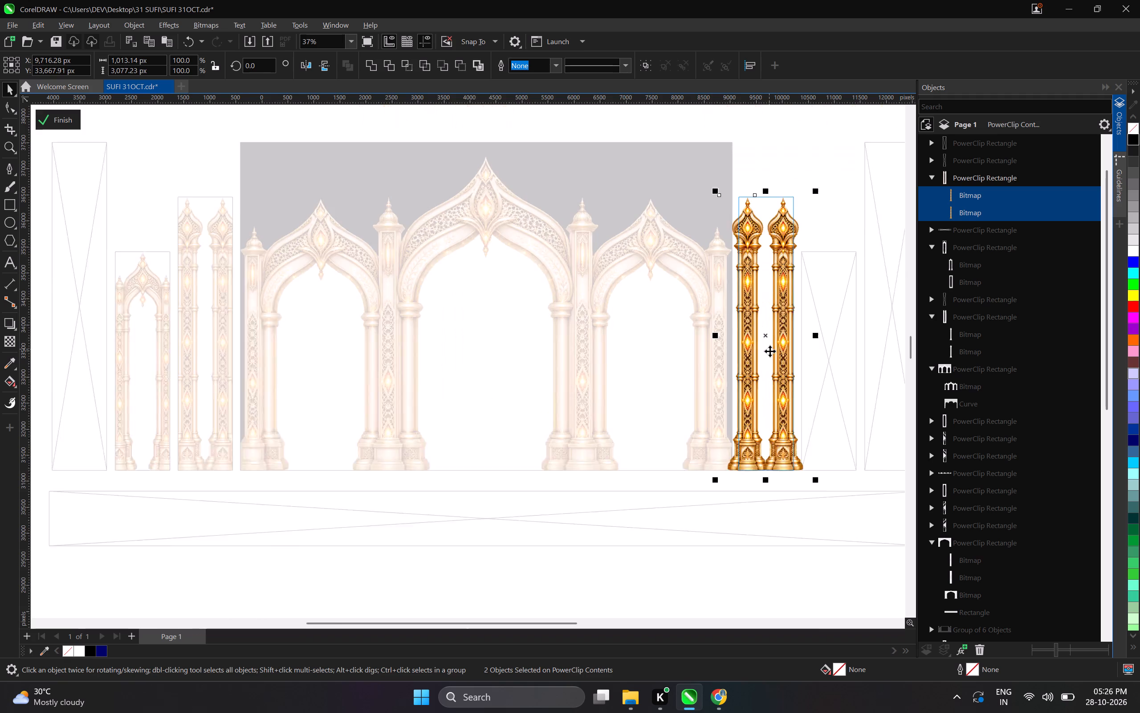
scroll(770, 351, "up", 6)
key("Right")
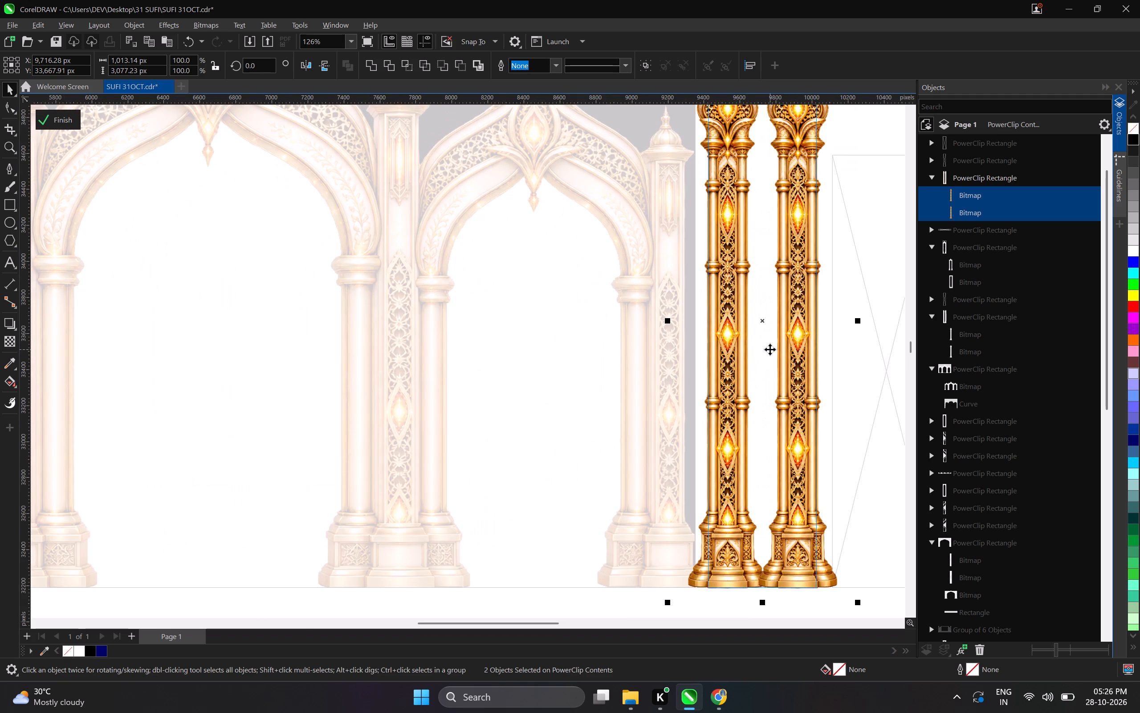
left_click(39, 120)
scroll(499, 292, "down", 5)
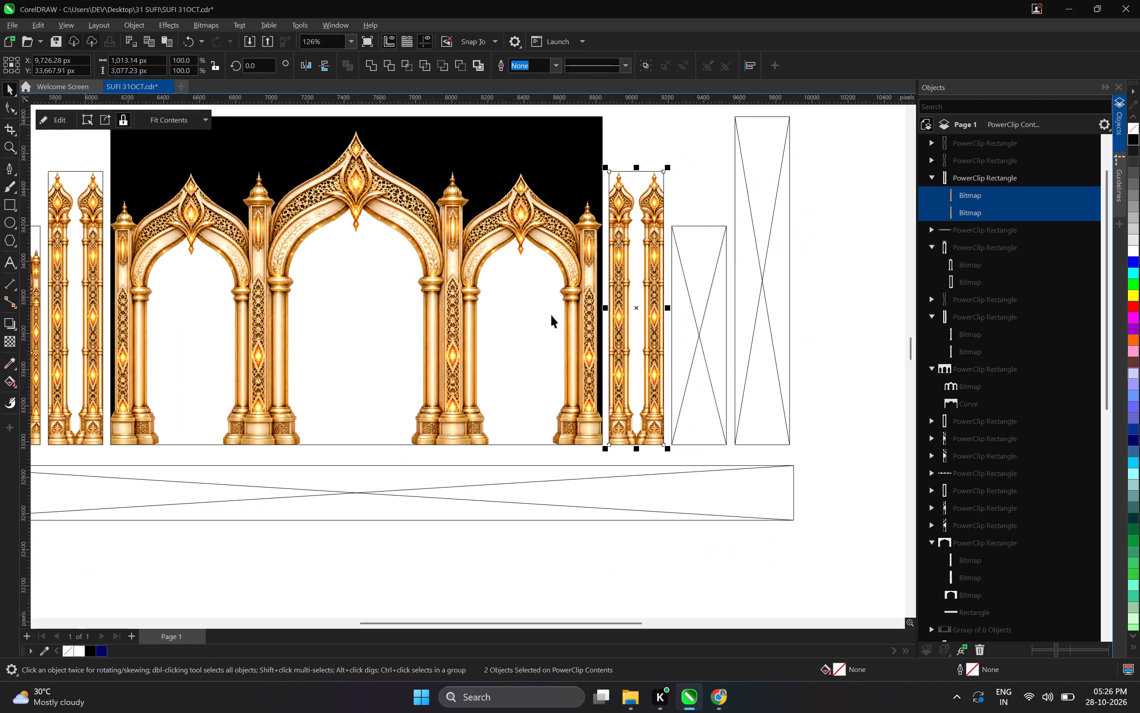
Inside the left small arch's PowerClip, draw a rectangle about 637 x 220 px over the frame's top edge and convert it to curves.
scroll(551, 315, "down", 2)
double_click(146, 257)
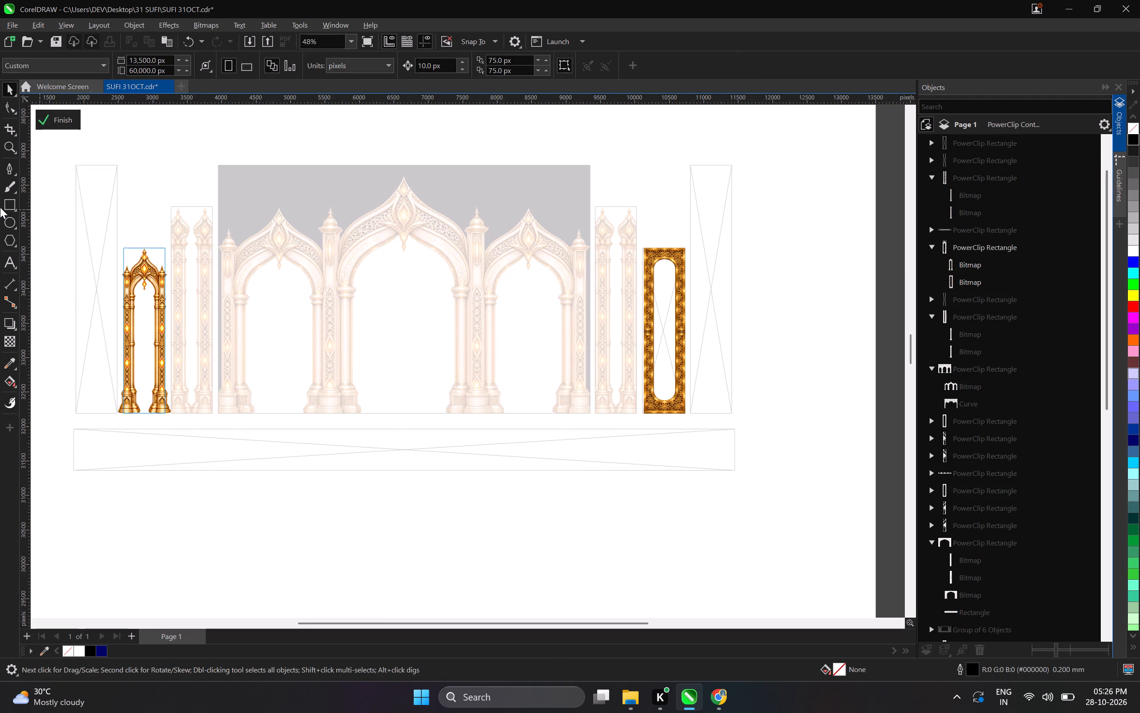
left_click(7, 205)
left_click_drag(121, 238, 156, 254)
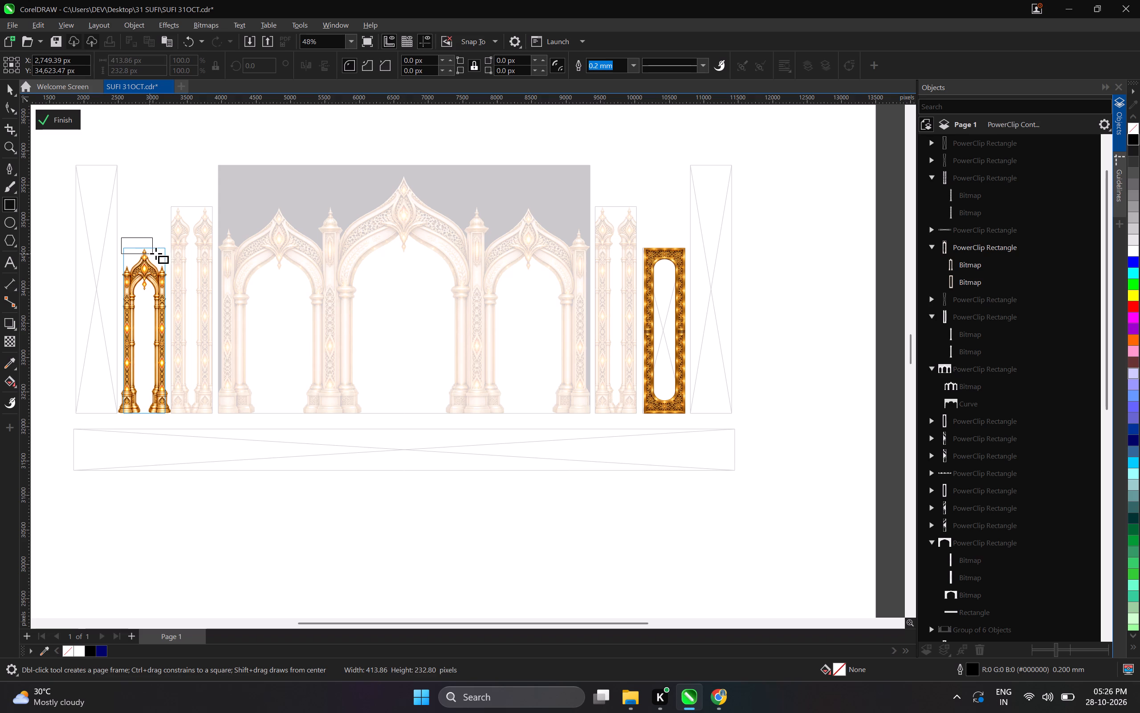
left_click_drag(156, 254, 165, 253)
key("ctrl+space")
key("ctrl+q")
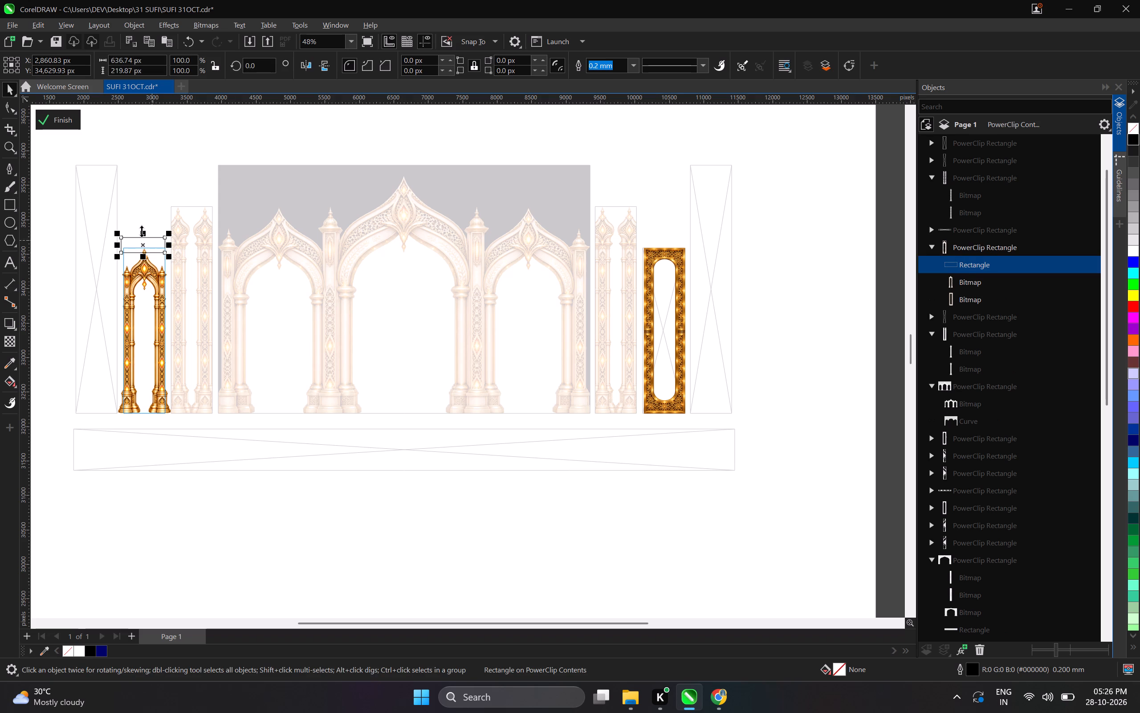
Select all nodes of the converted rectangle and move them 300 px down over the arch's top.
double_click(142, 244)
scroll(129, 244, "up", 5)
left_click_drag(106, 213, 179, 271)
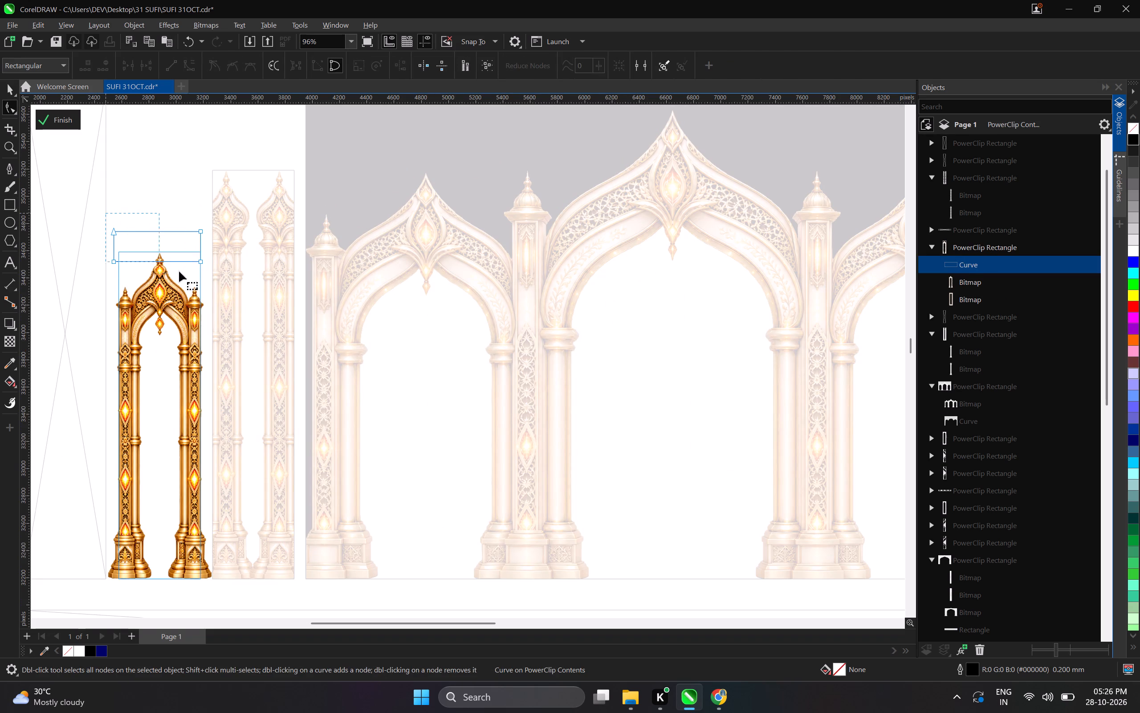
left_click_drag(179, 271, 217, 277)
key("Down")
key("Down")
key("Down")
key("Down")
key("Down")
key("Down")
key("Down")
key("Down")
key("Down")
key("Down")
key("Down")
key("Down")
key("Down")
key("Down")
key("Down")
key("Down")
key("Down")
key("Down")
key("Down")
key("Down")
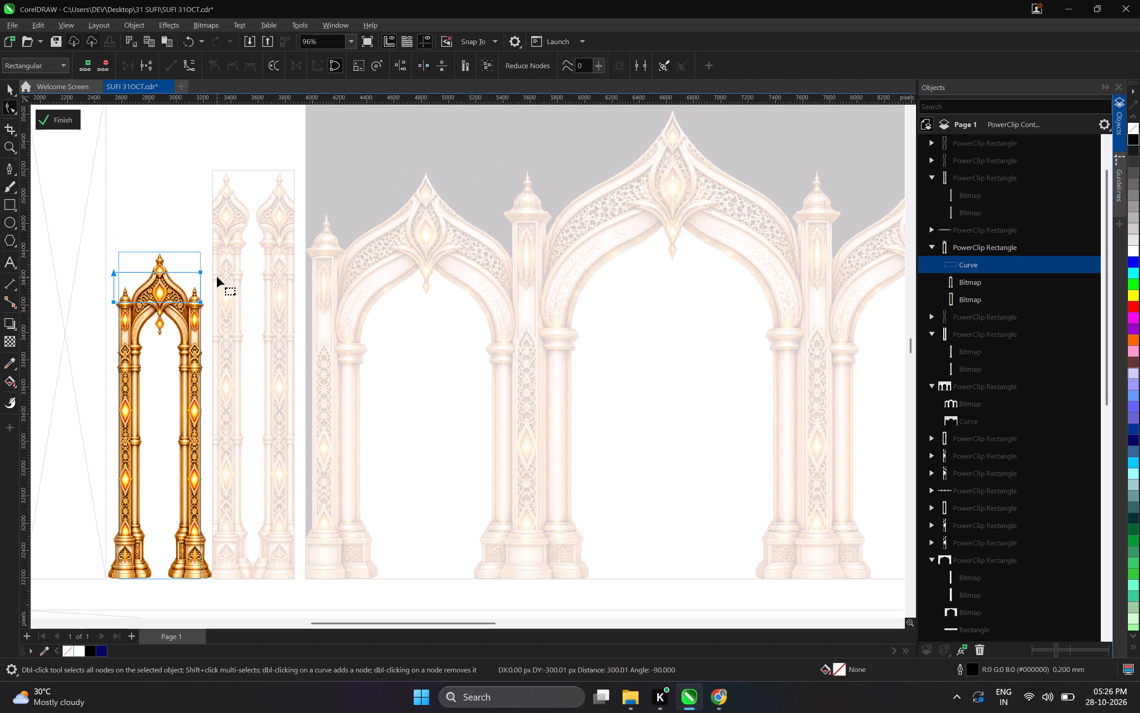
Reshape the curve by raising its top nodes above the frame and replacing its lower-right node with one just outside the frame's edge.
left_click_drag(100, 256, 200, 283)
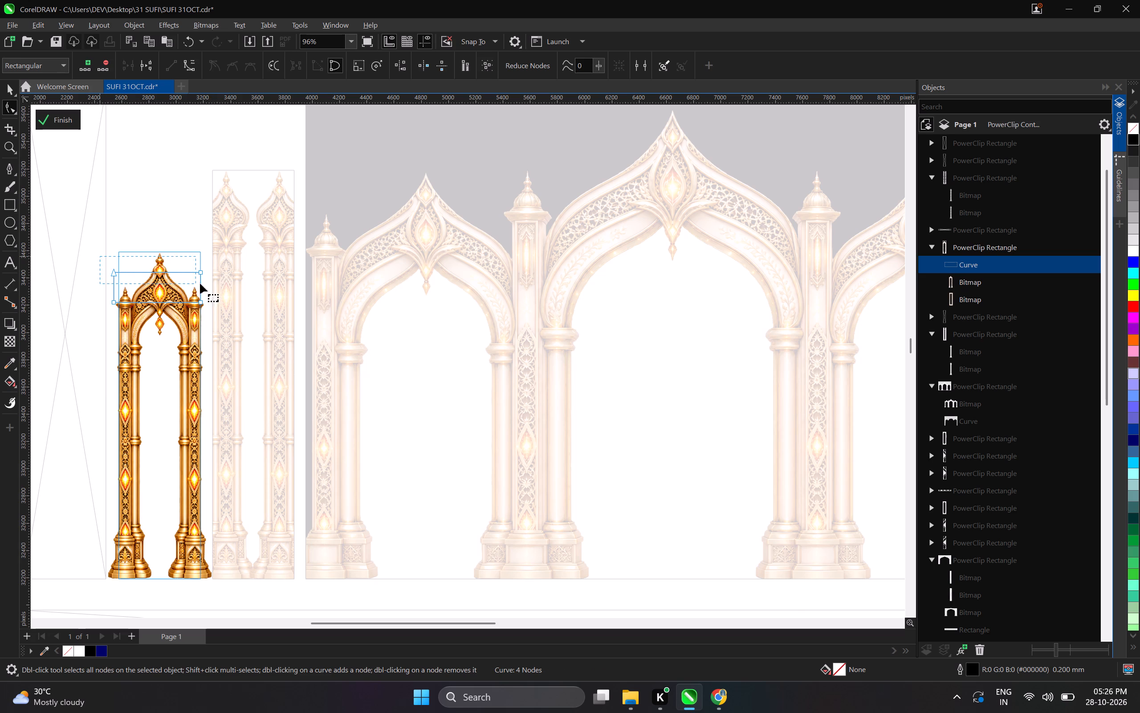
left_click_drag(200, 283, 212, 281)
left_click_drag(200, 272, 202, 245)
left_click_drag(99, 291, 205, 309)
left_click(199, 303)
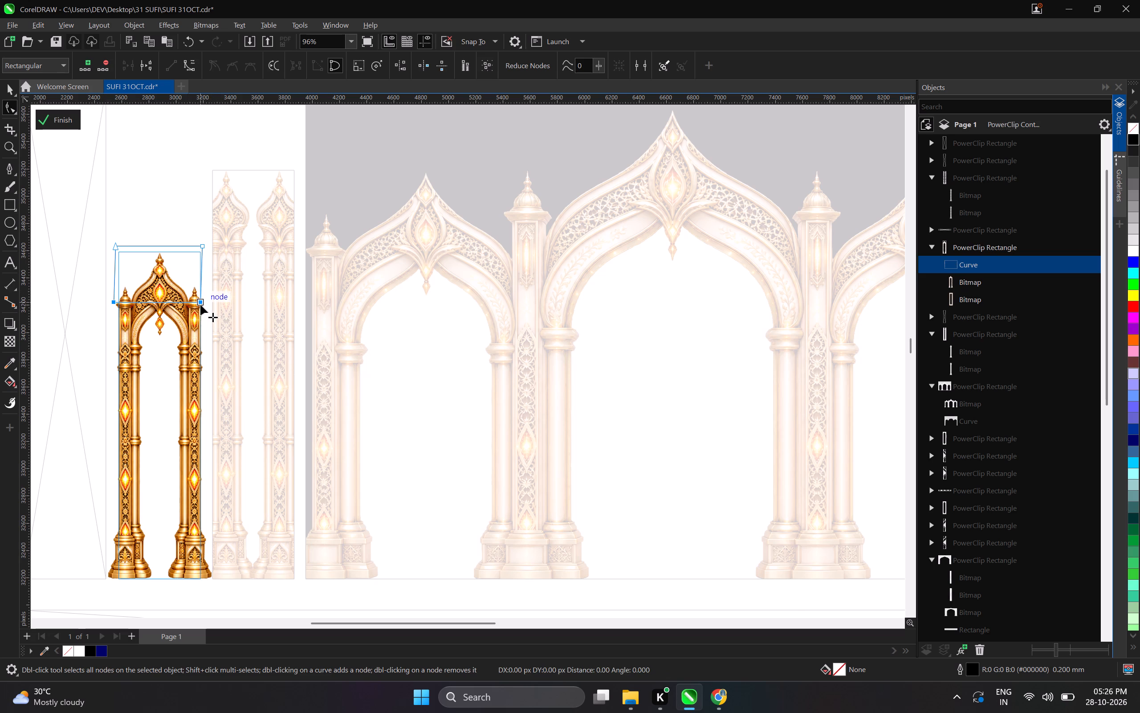
left_click(201, 303)
left_click_drag(201, 303, 211, 315)
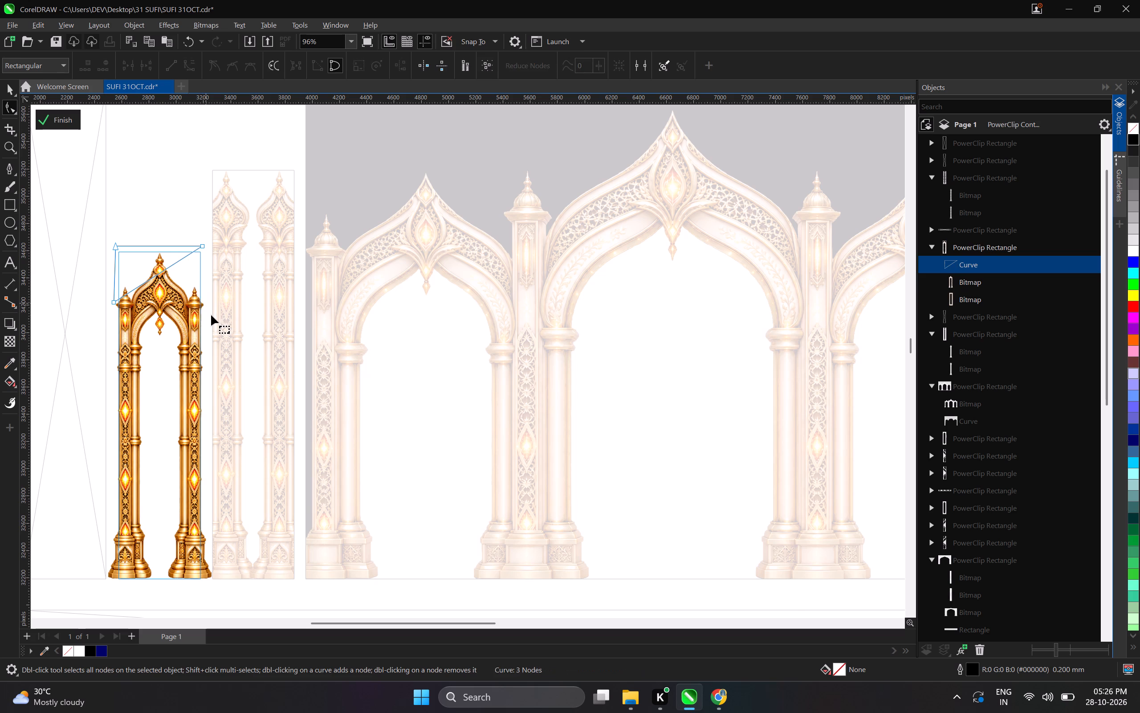
left_click_drag(211, 315, 211, 315)
double_click(166, 268)
left_click_drag(166, 268, 207, 308)
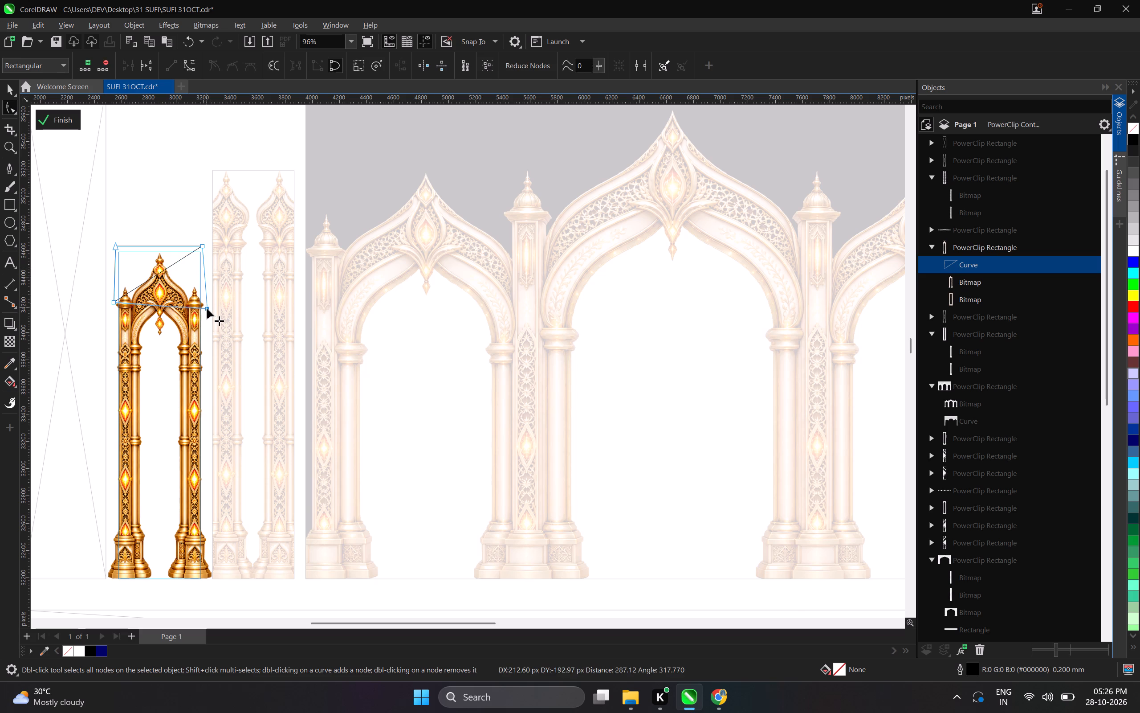
left_click_drag(207, 308, 207, 310)
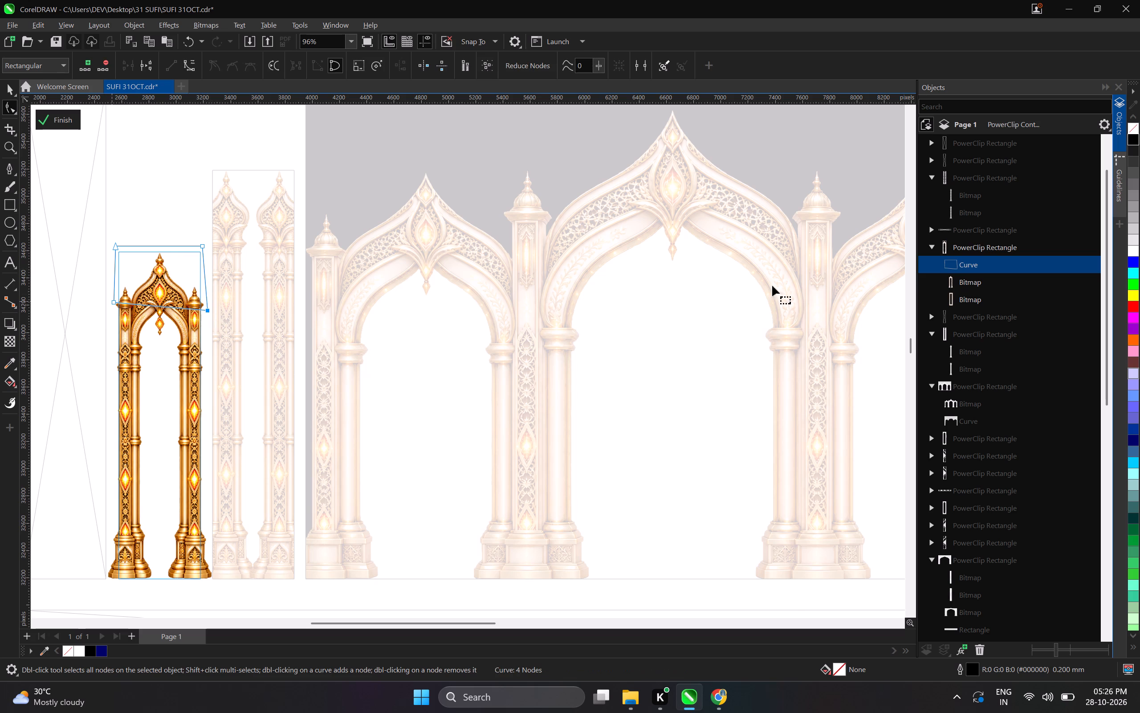
Fill the curve with black, order it behind the arch bitmaps, and finish editing the PowerClip.
left_click(1134, 143)
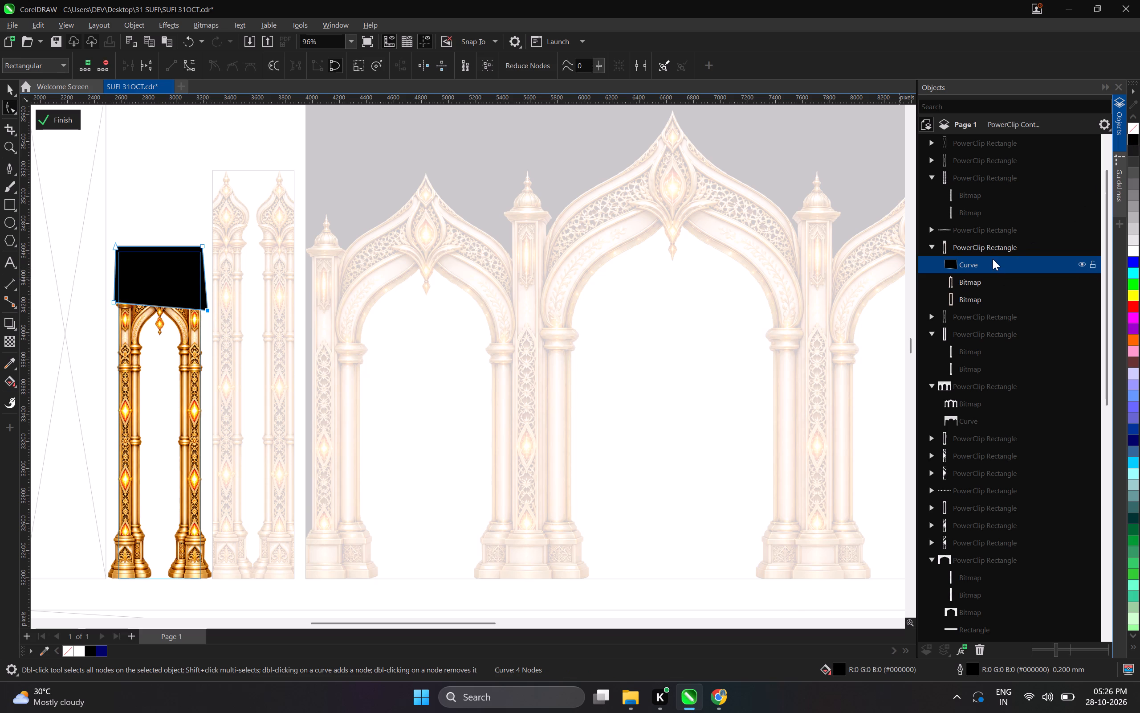
left_click_drag(993, 259, 994, 307)
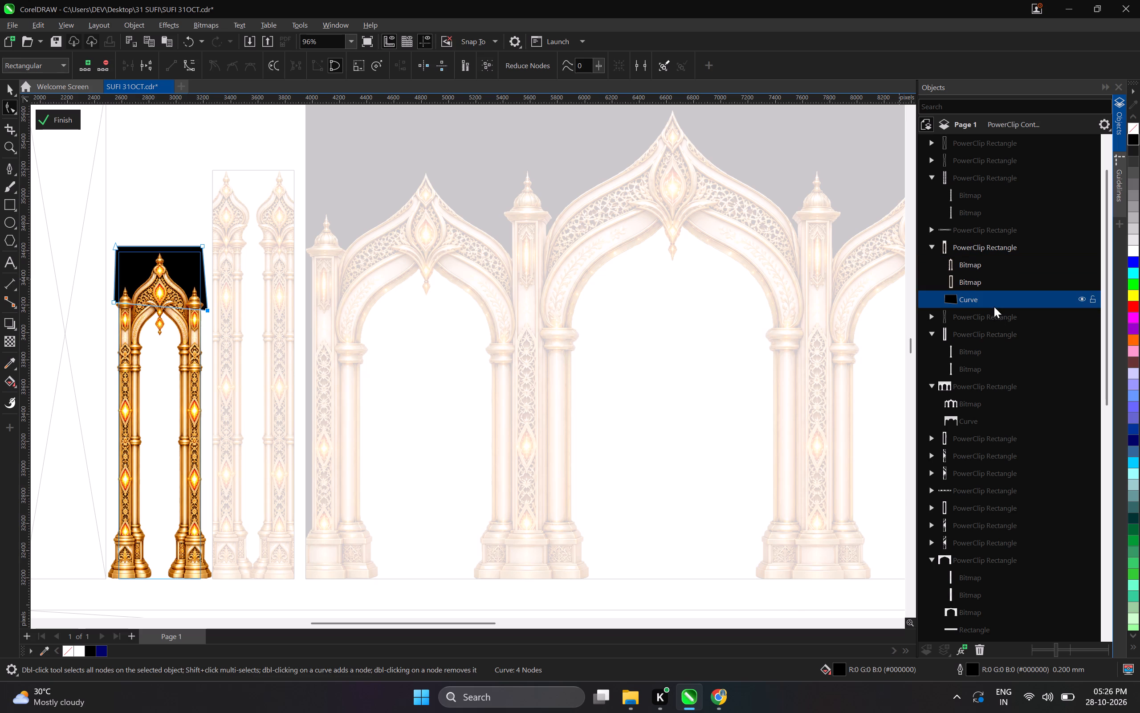
left_click(55, 117)
Copy the arch bitmap and its black backing curve from the left small arch's PowerClip, keeping the originals, and finish editing.
scroll(251, 193, "down", 2)
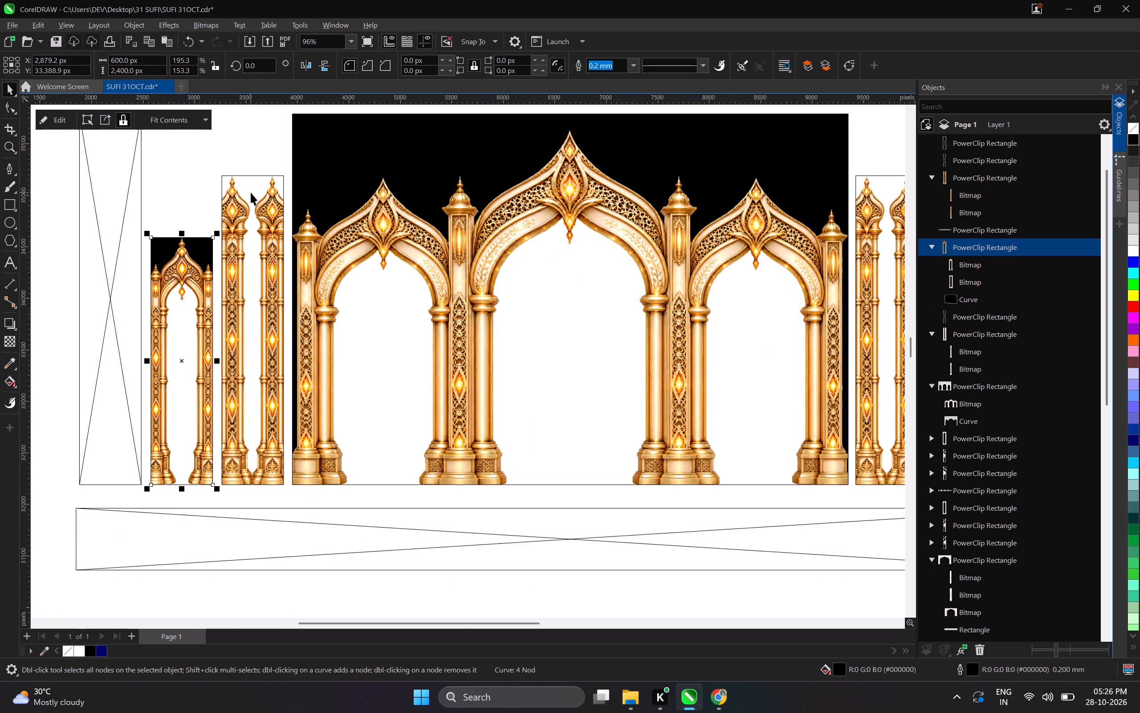
scroll(251, 193, "down", 2)
double_click(205, 269)
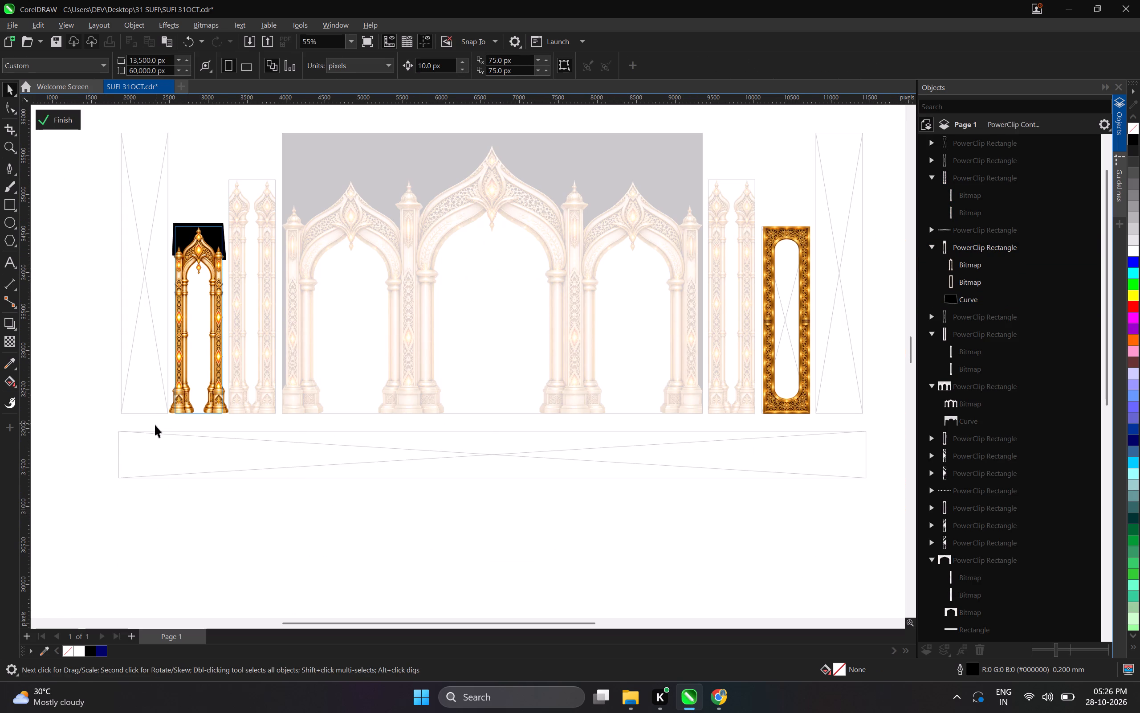
left_click_drag(156, 427, 222, 346)
left_click_drag(222, 346, 242, 210)
key("ctrl+x")
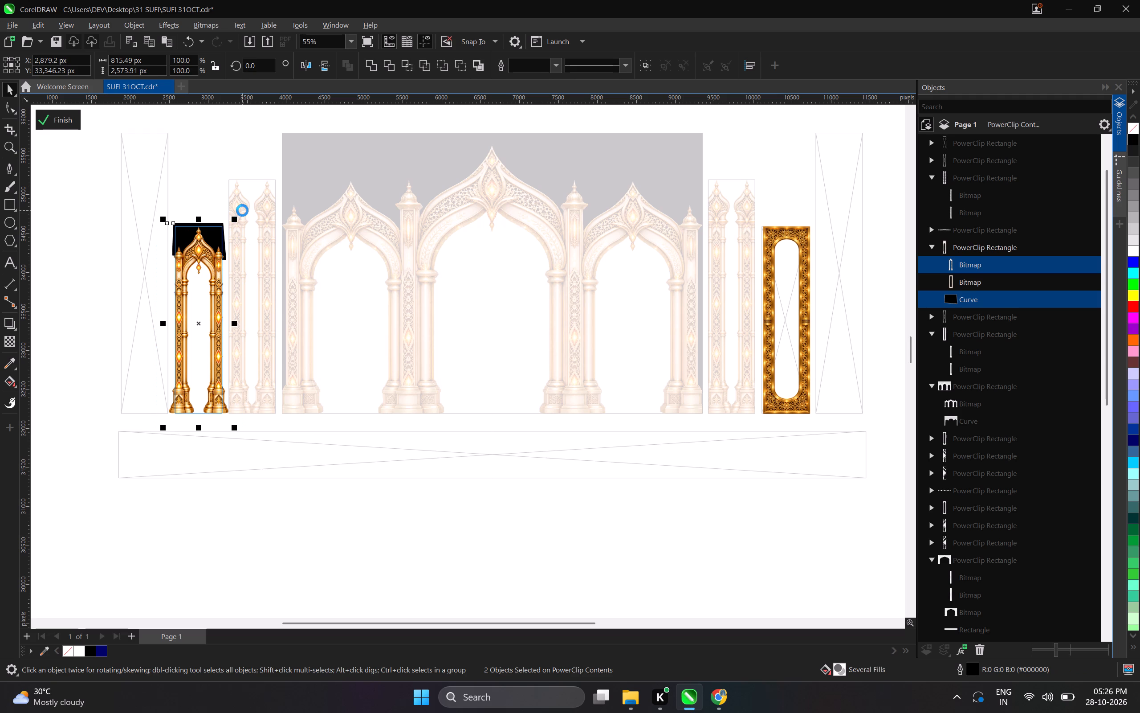
key("ctrl+z")
left_click(52, 121)
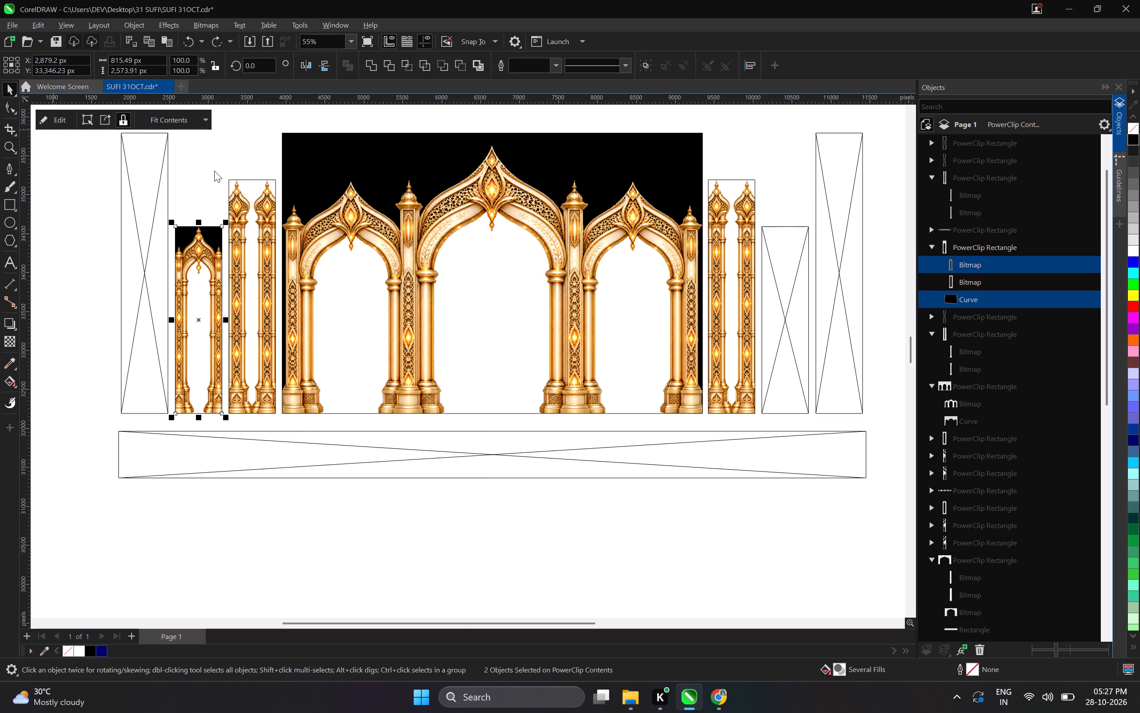
Paste the copied arch bitmap and black curve into the right small frame's PowerClip and move them over that frame.
double_click(763, 332)
key("ctrl+v")
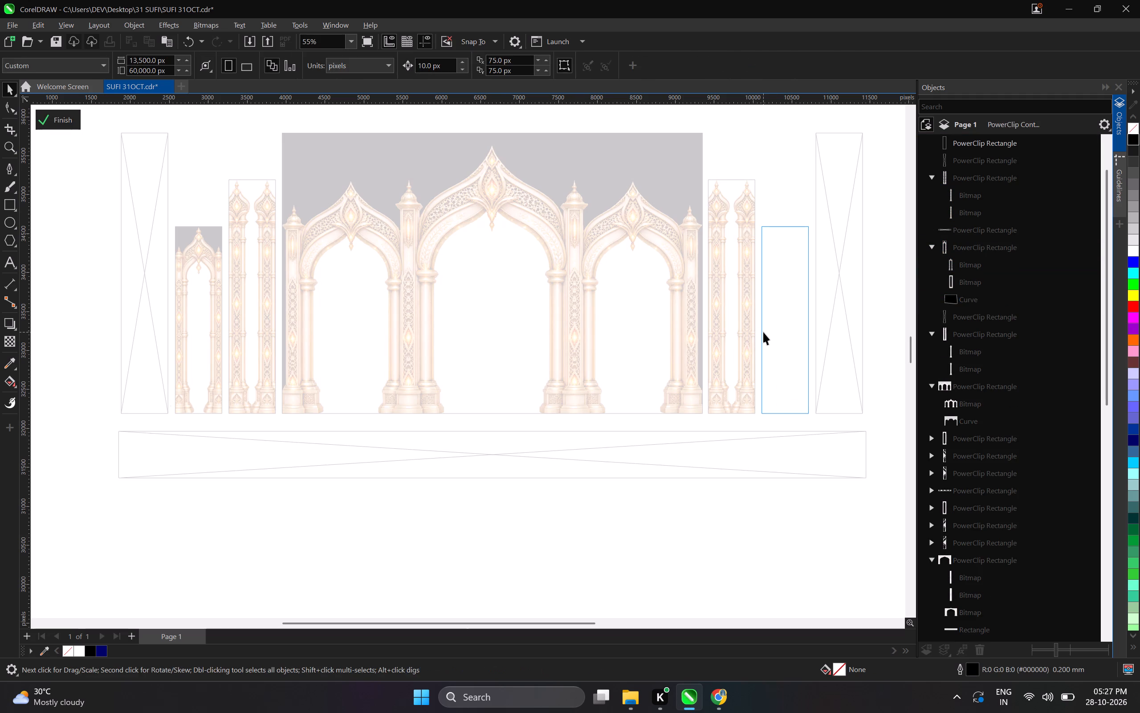
left_click_drag(199, 323, 236, 324)
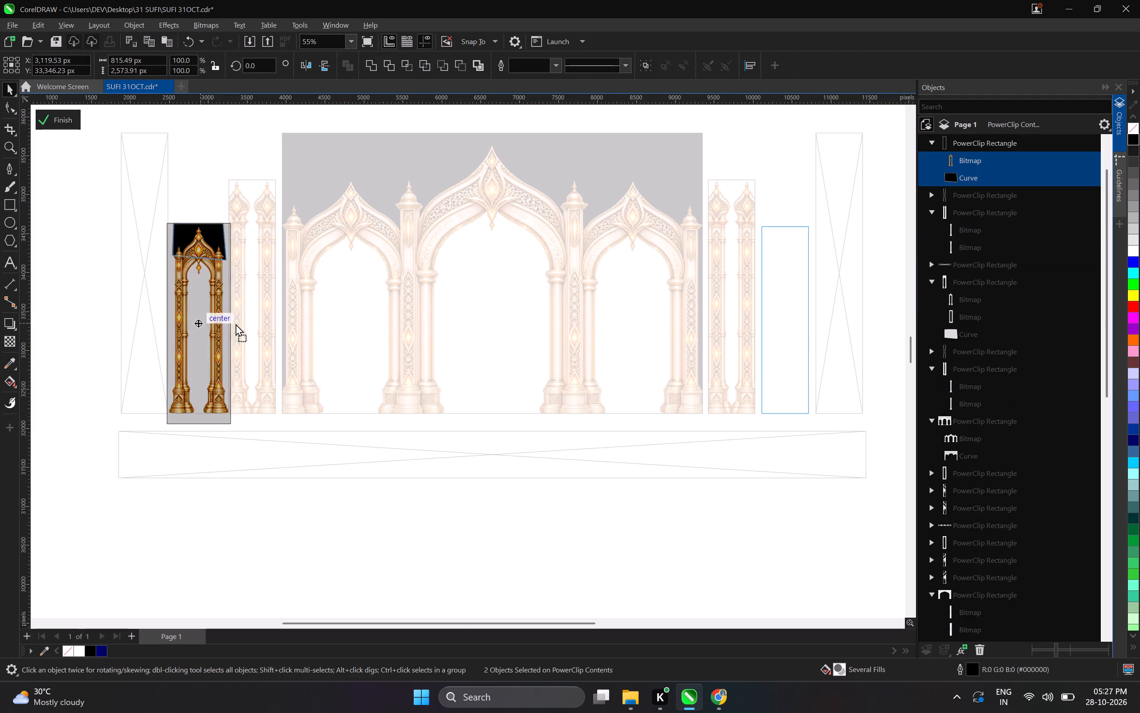
left_click_drag(236, 324, 788, 337)
Fine-tune the pasted arch and curve horizontally to about X 10,416 px, lining up the outer pillars with the frame's sides.
scroll(801, 339, "up", 5)
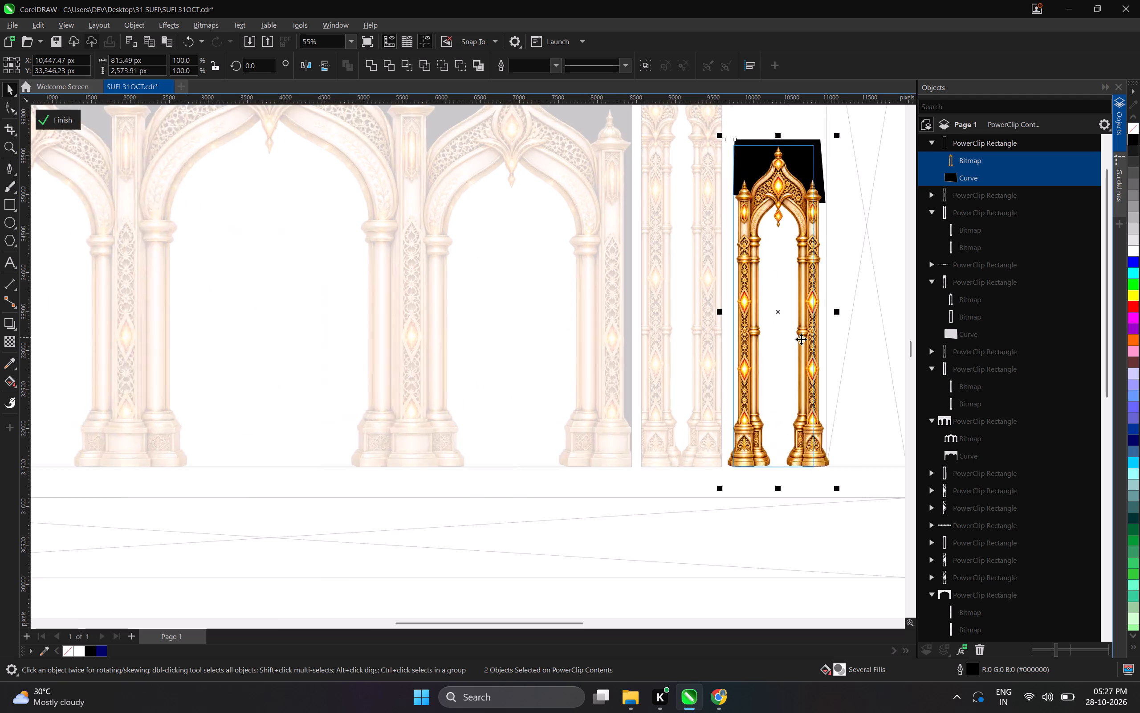
scroll(801, 339, "up", 6)
key("Left")
key("Left")
key("Left")
key("Left")
key("Left")
key("Left")
key("Left")
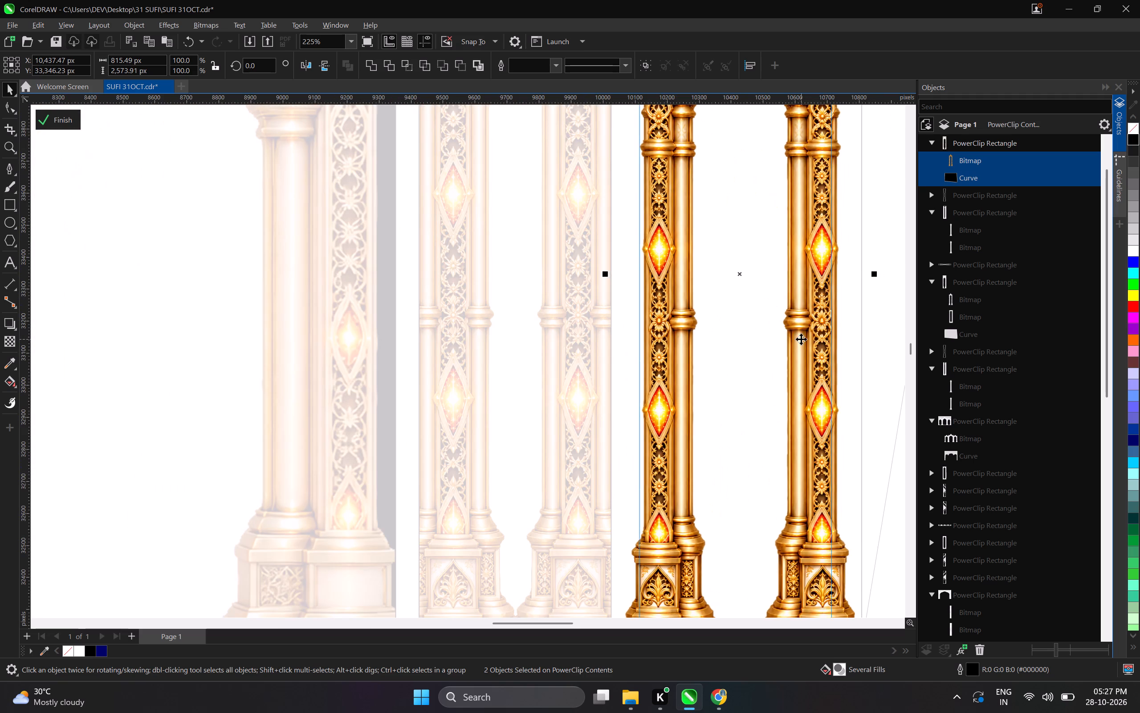
key("Right")
key("Right")
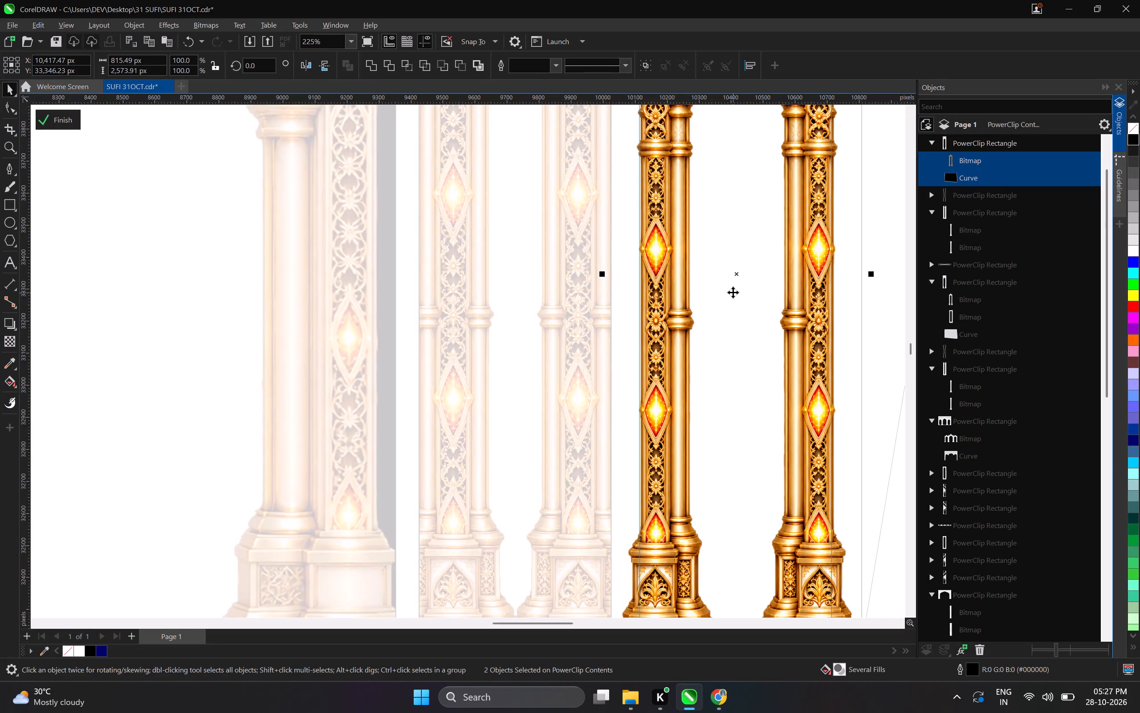
key("Left")
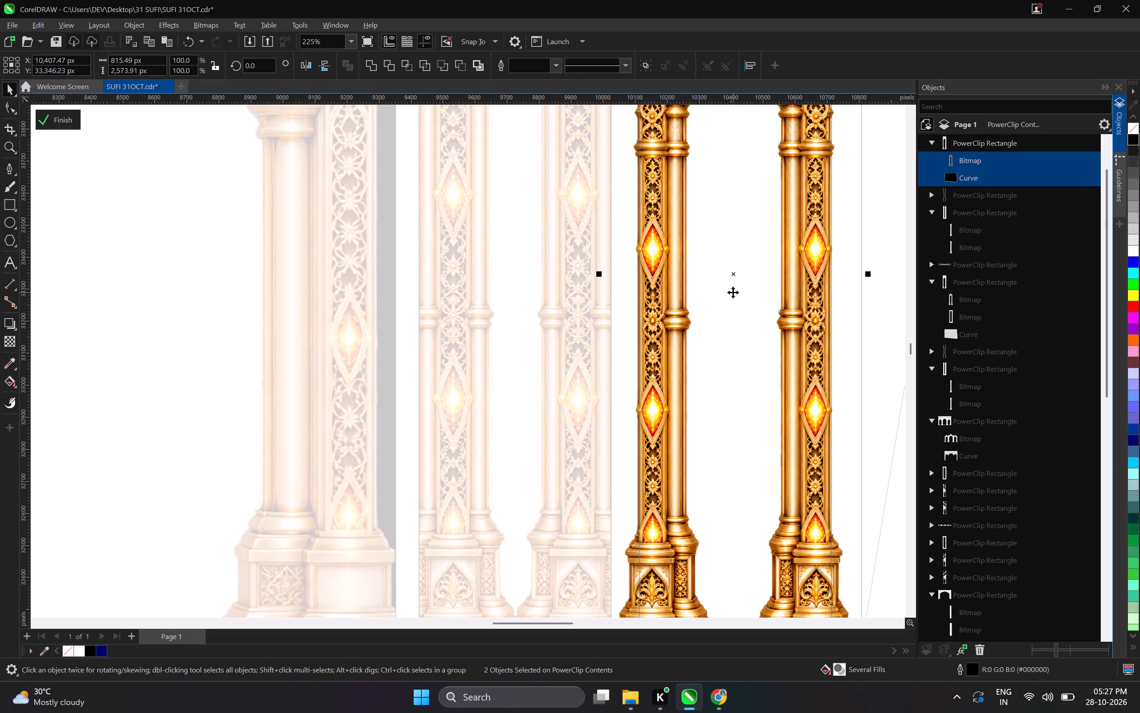
scroll(886, 244, "up", 5)
left_click_drag(606, 291, 612, 291, "ctrl")
left_click(612, 291, "ctrl")
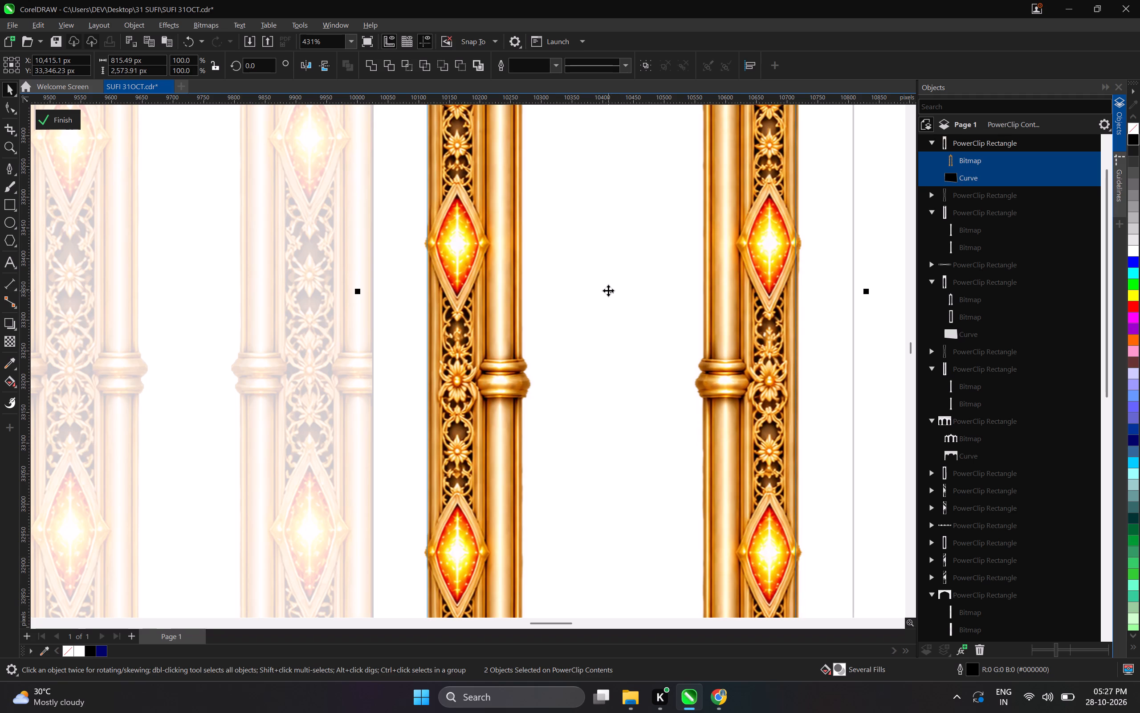
left_click_drag(613, 291, 607, 291, "ctrl")
scroll(612, 292, "up", 1)
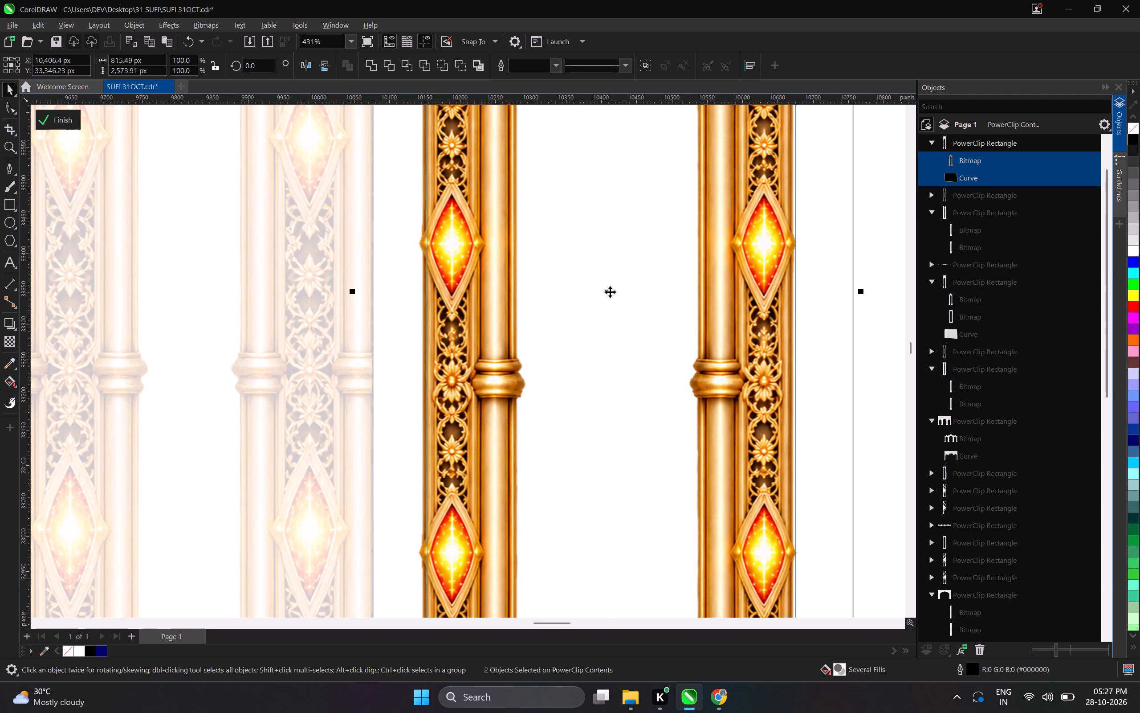
key("Right")
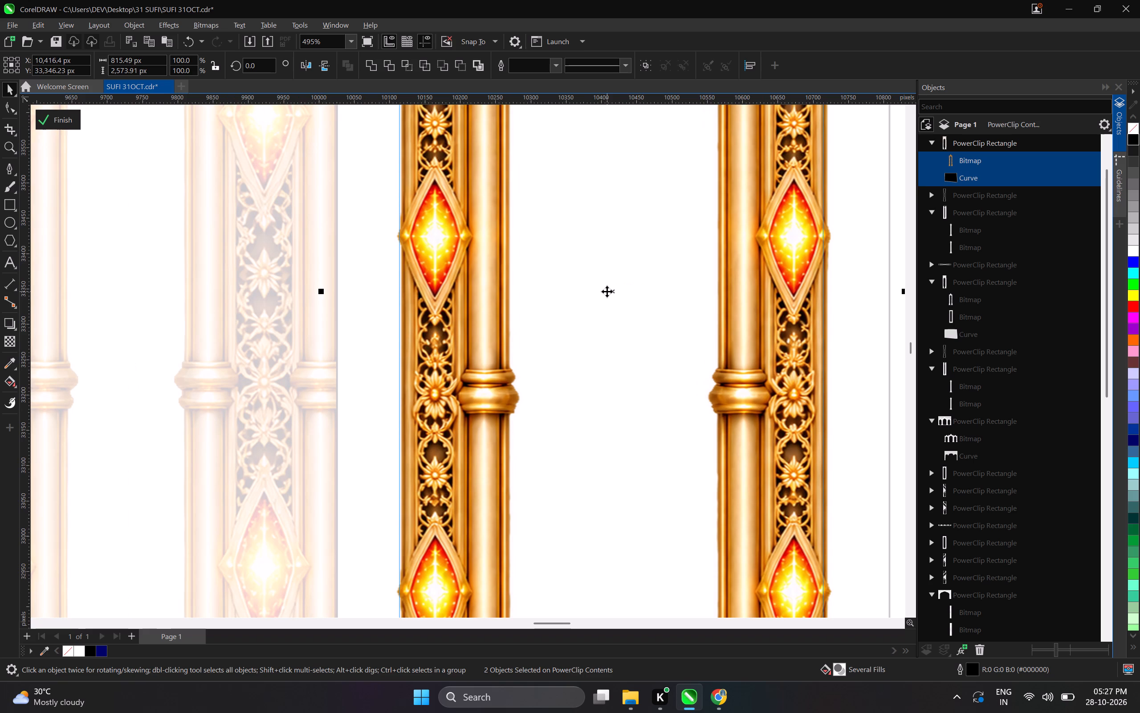
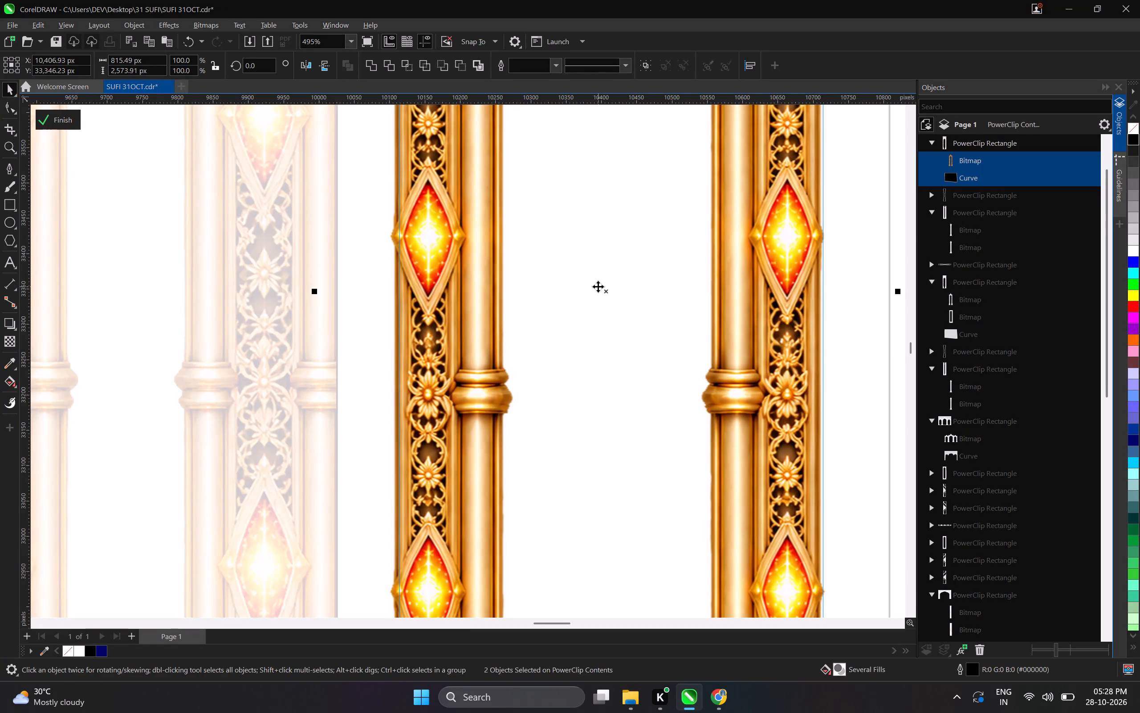
Shift the pasted arch and black curve horizontally to about X 10,414 px in the right small frame and finish editing the PowerClip.
left_click_drag(598, 287, 604, 285, "ctrl")
left_click(600, 284, "ctrl")
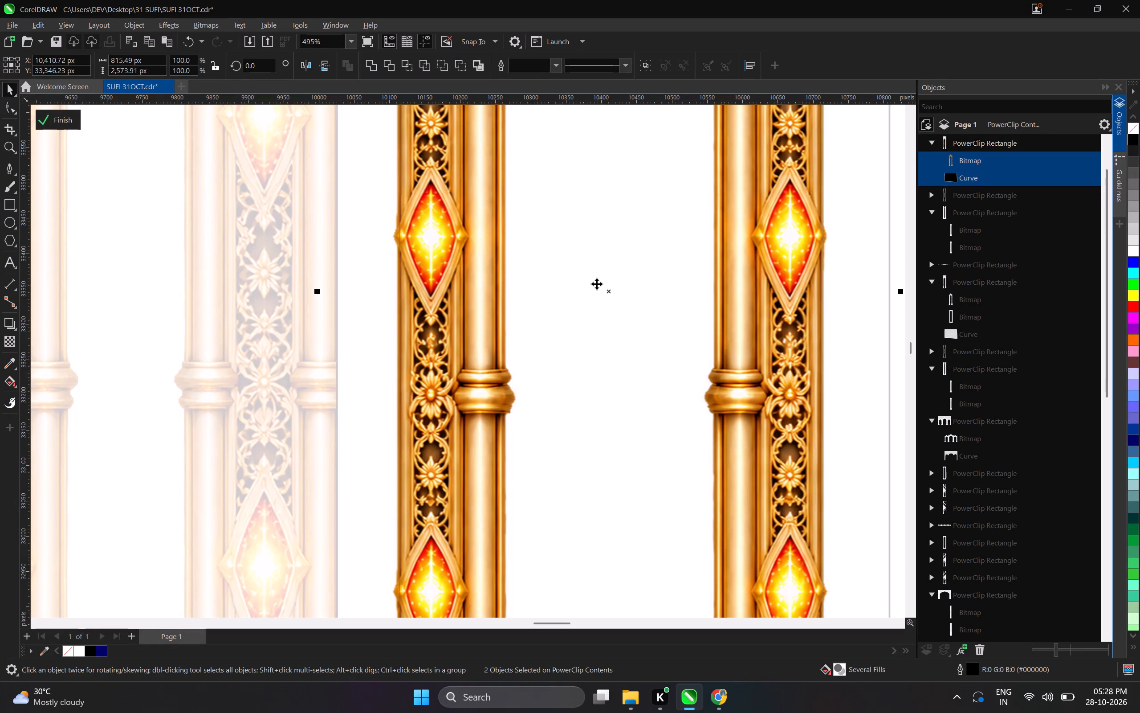
left_click(597, 284, "ctrl")
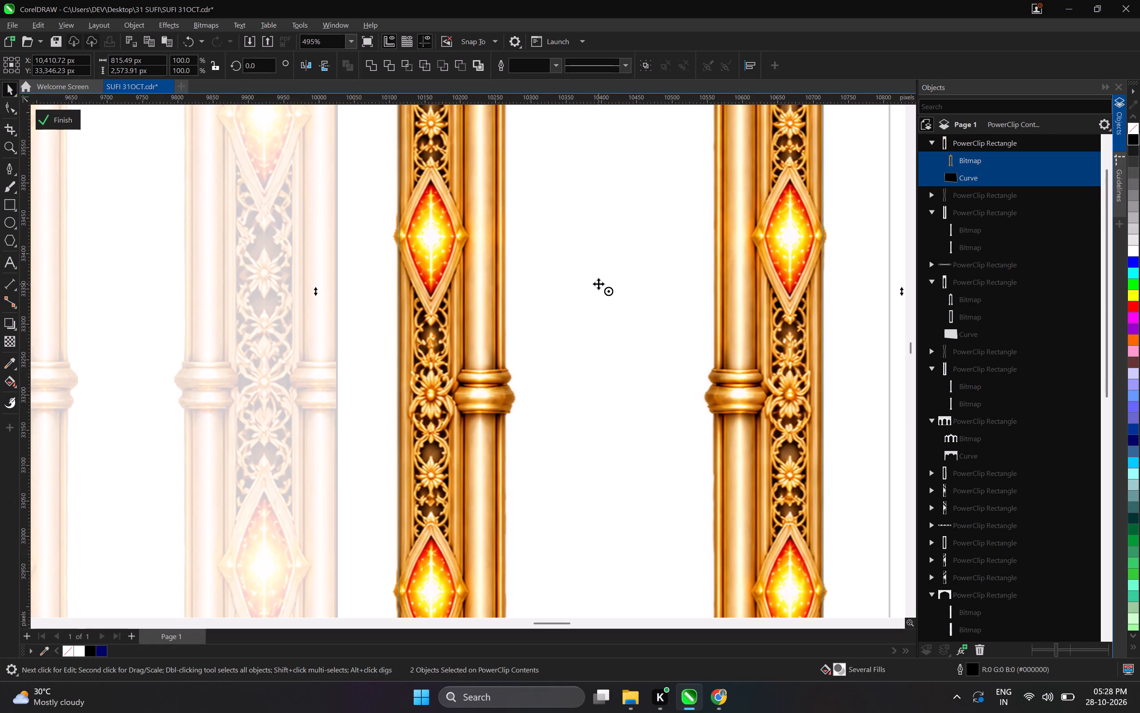
left_click(598, 284, "ctrl")
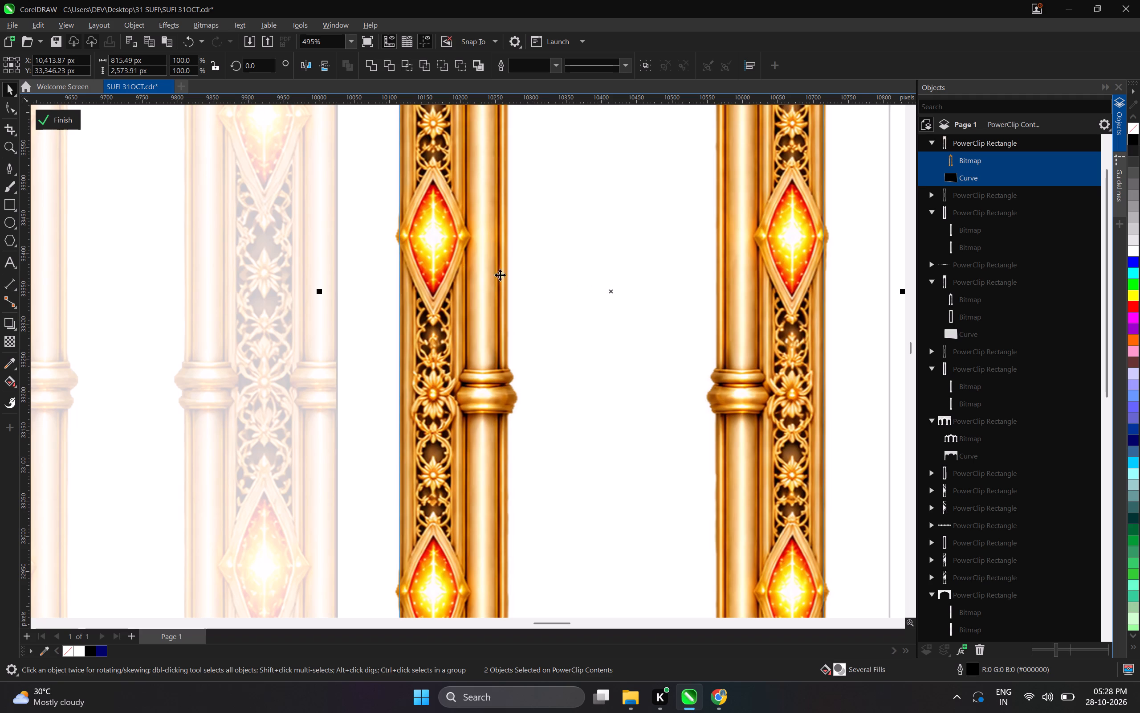
left_click(48, 121)
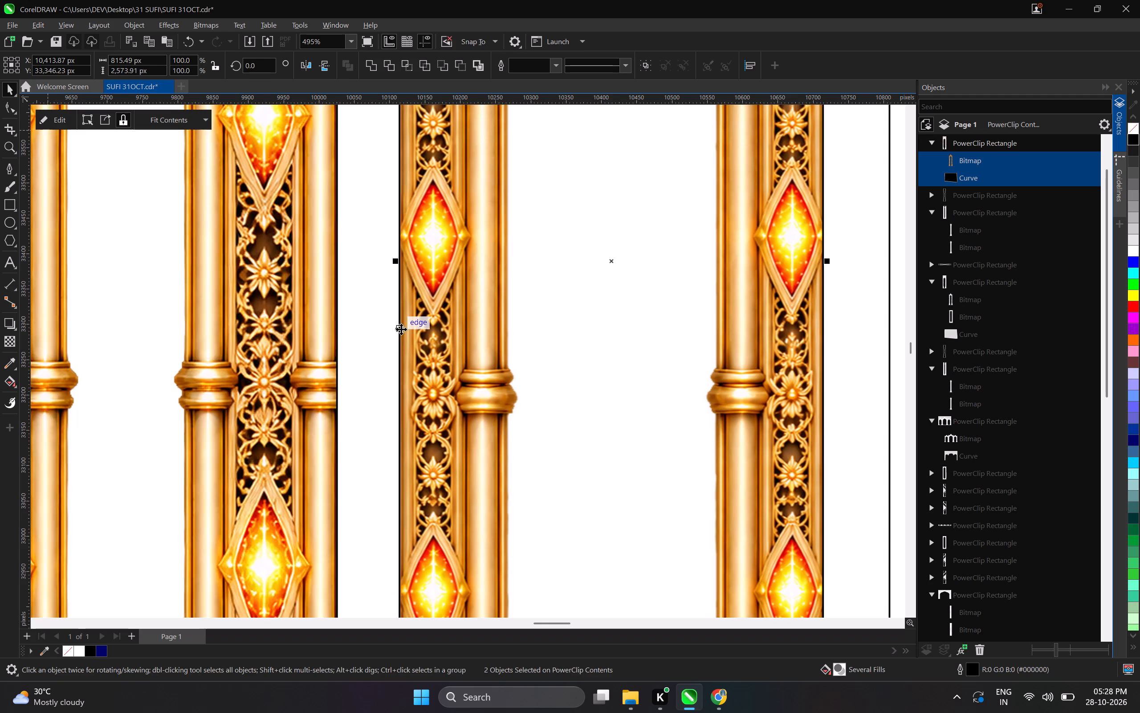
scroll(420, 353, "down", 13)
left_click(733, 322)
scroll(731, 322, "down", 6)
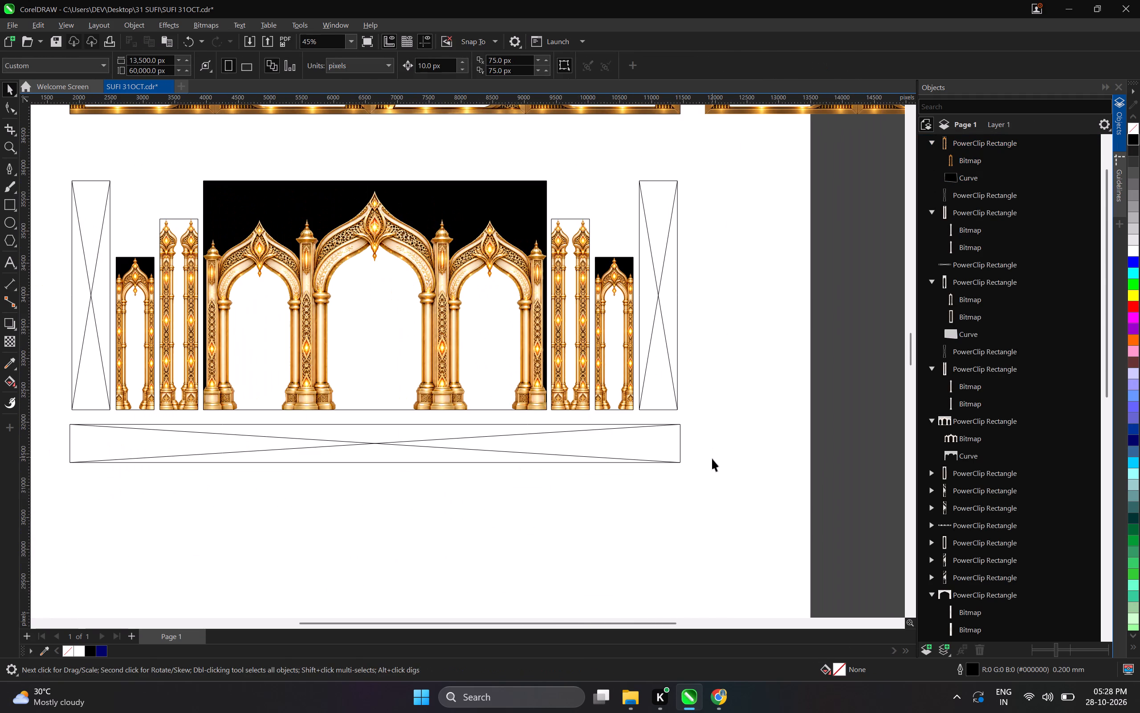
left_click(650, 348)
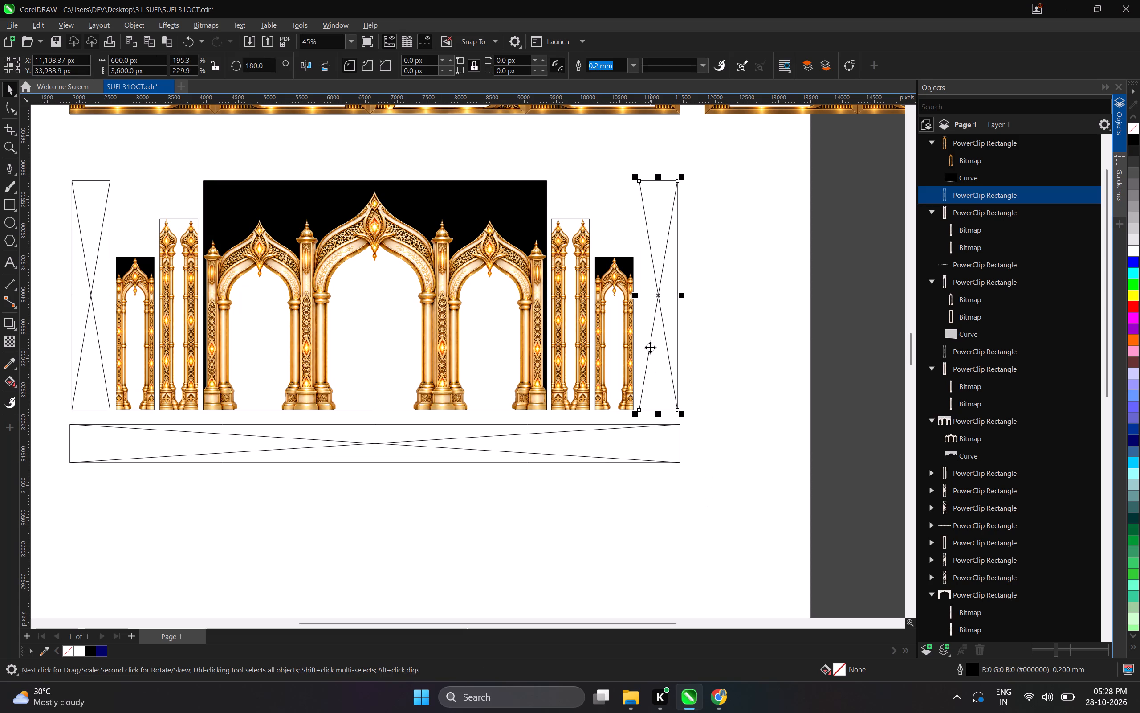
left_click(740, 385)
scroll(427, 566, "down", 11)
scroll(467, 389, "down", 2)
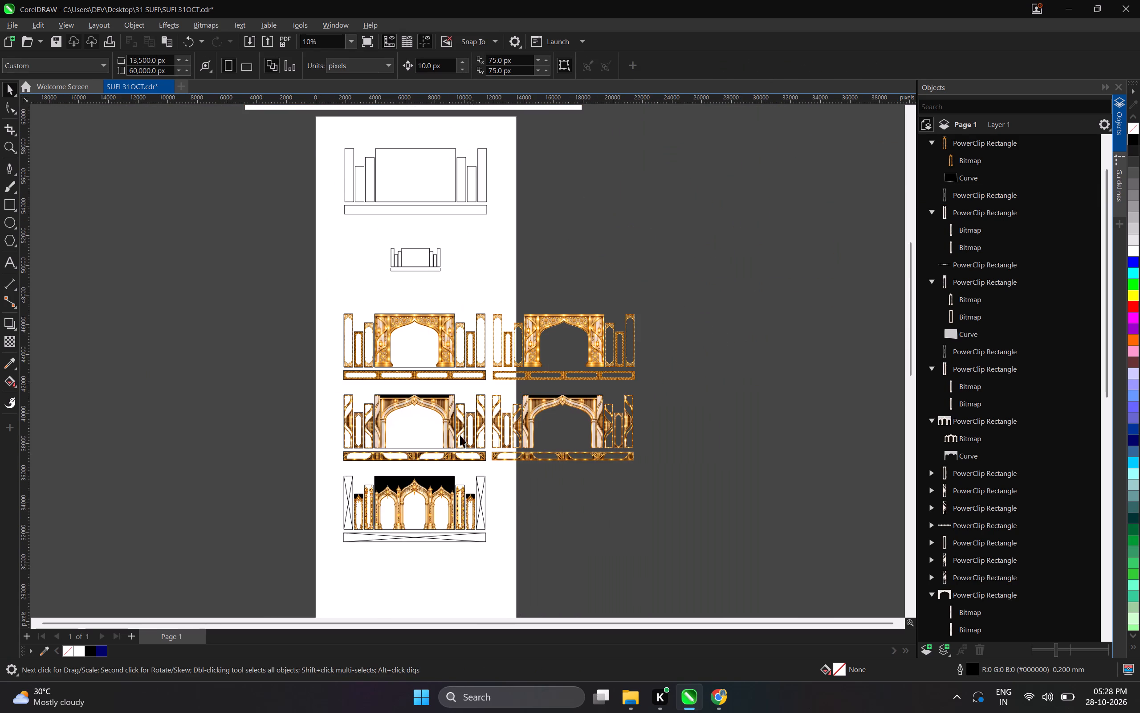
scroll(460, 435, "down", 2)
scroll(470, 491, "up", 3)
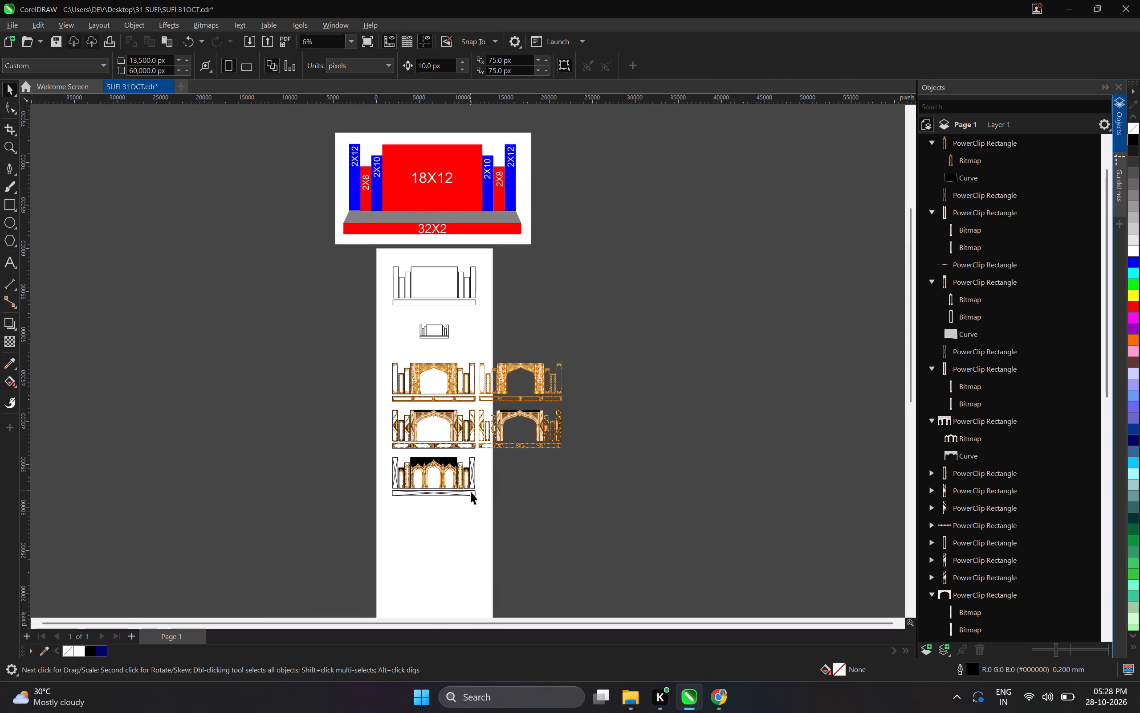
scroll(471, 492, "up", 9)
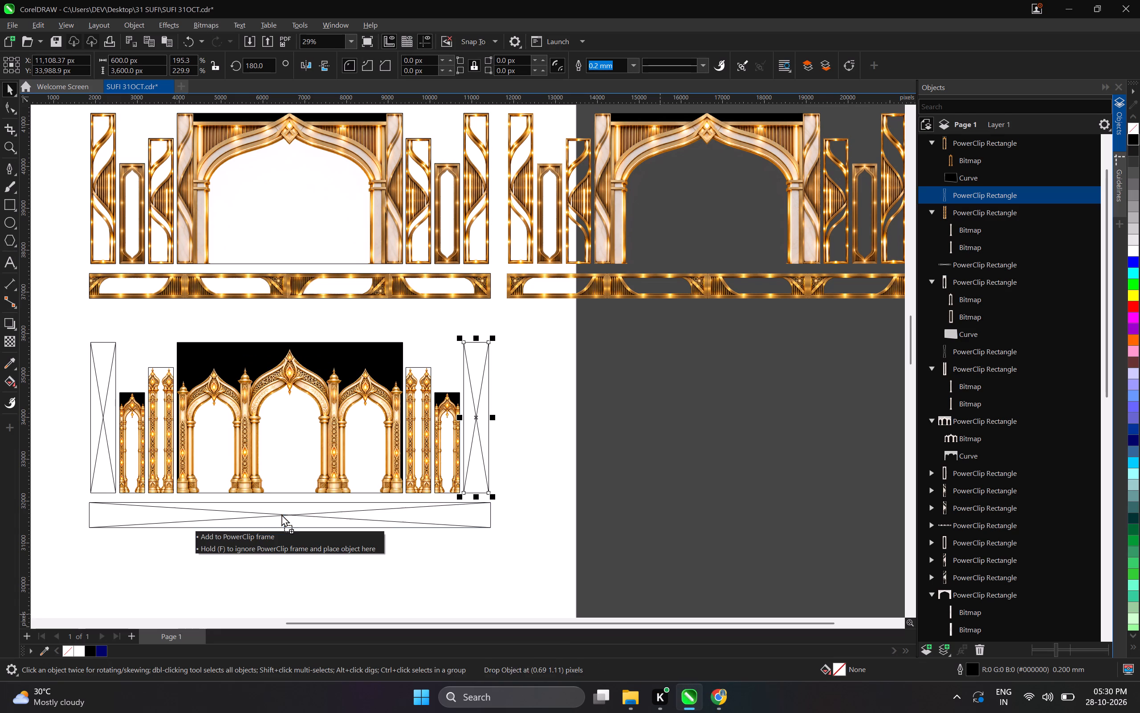
left_click_drag(281, 514, 277, 516)
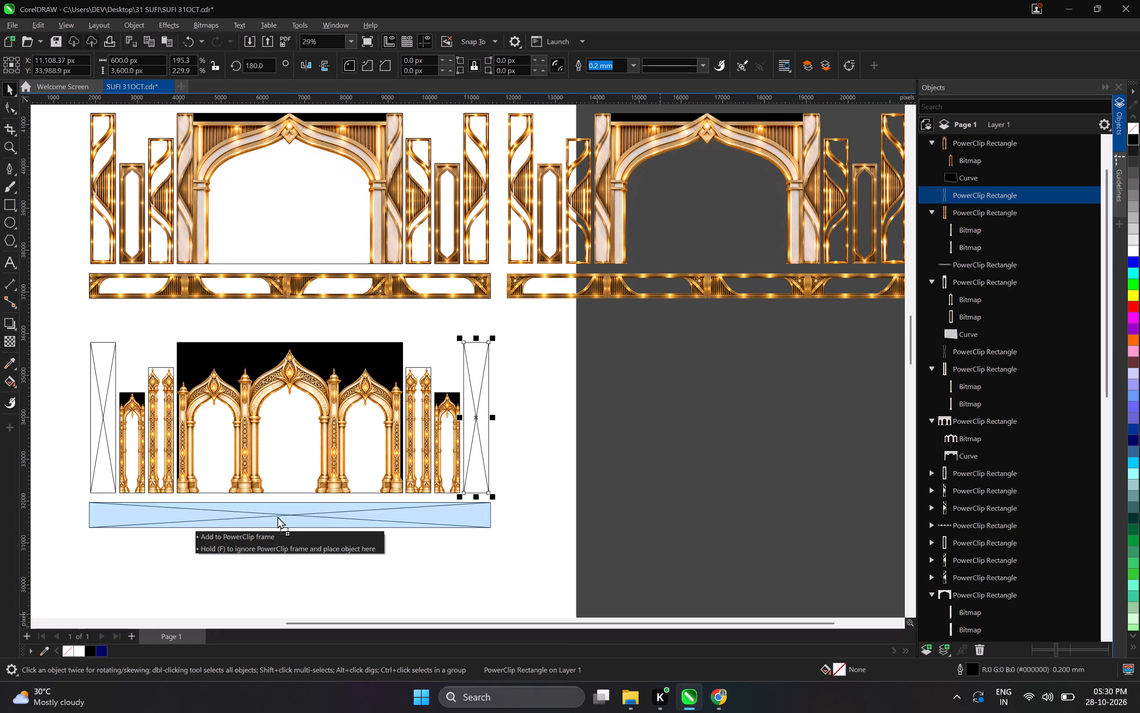
left_click_drag(277, 516, 277, 517)
Open the bottom fascia PowerClip for editing and scale the bitmap down proportionally about its centre to about 10,837 px wide.
scroll(279, 512, "down", 2)
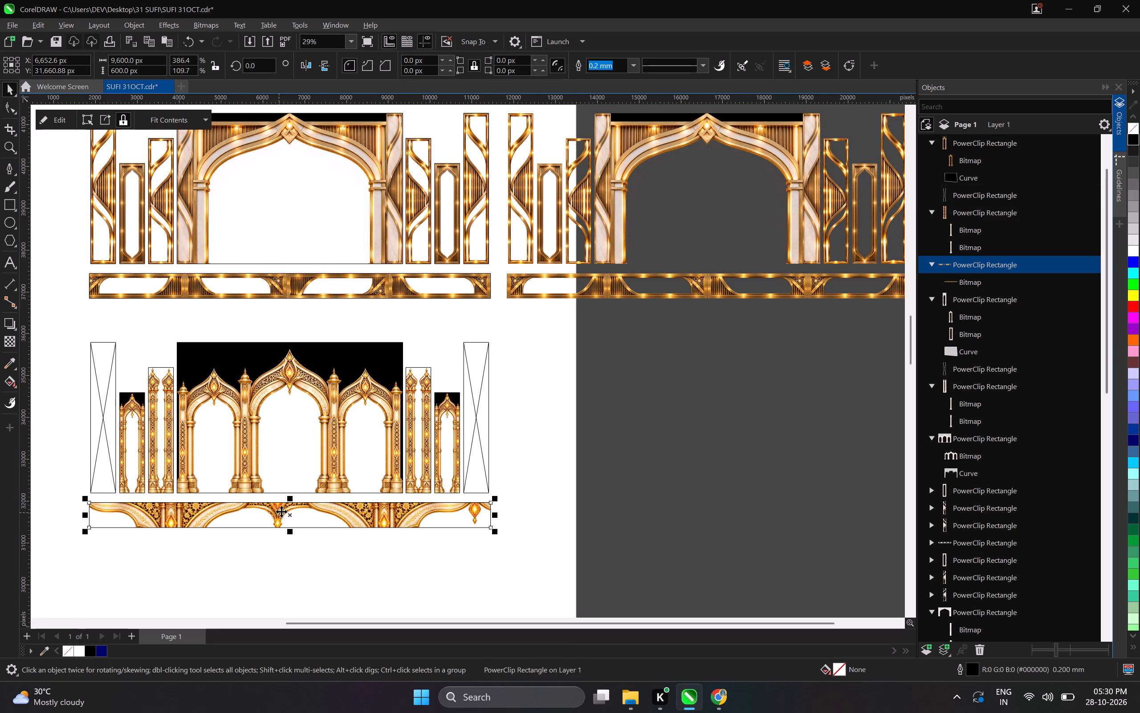
scroll(281, 512, "down", 1)
double_click(298, 511)
scroll(466, 492, "down", 4)
left_click(492, 513)
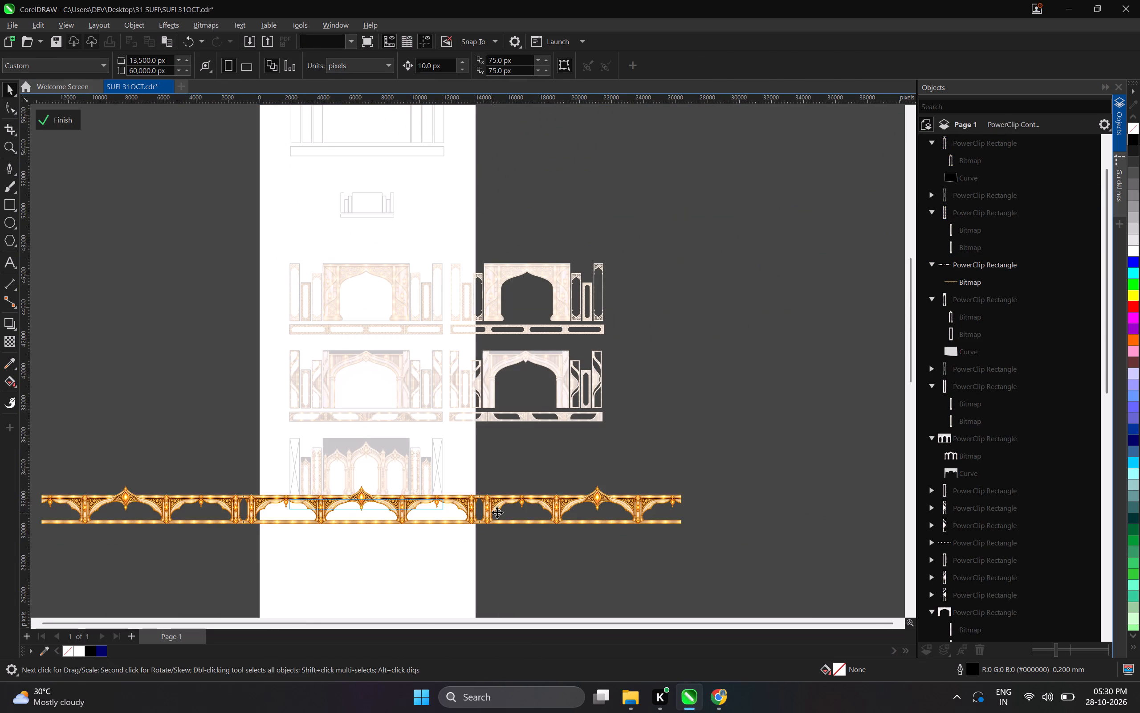
left_click_drag(689, 533, 589, 534, "shift")
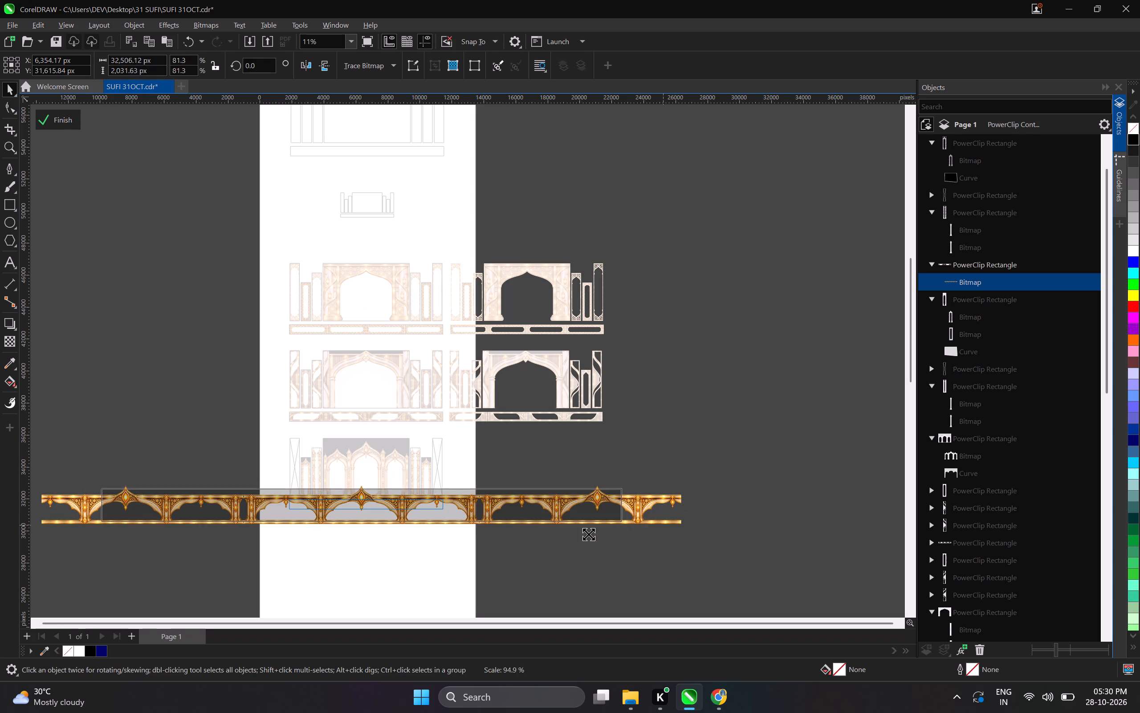
left_click_drag(589, 534, 456, 535, "shift")
Nudge the fascia bitmap up about 170 px so its top rail meets the PowerClip frame's upper edge.
scroll(362, 507, "up", 13)
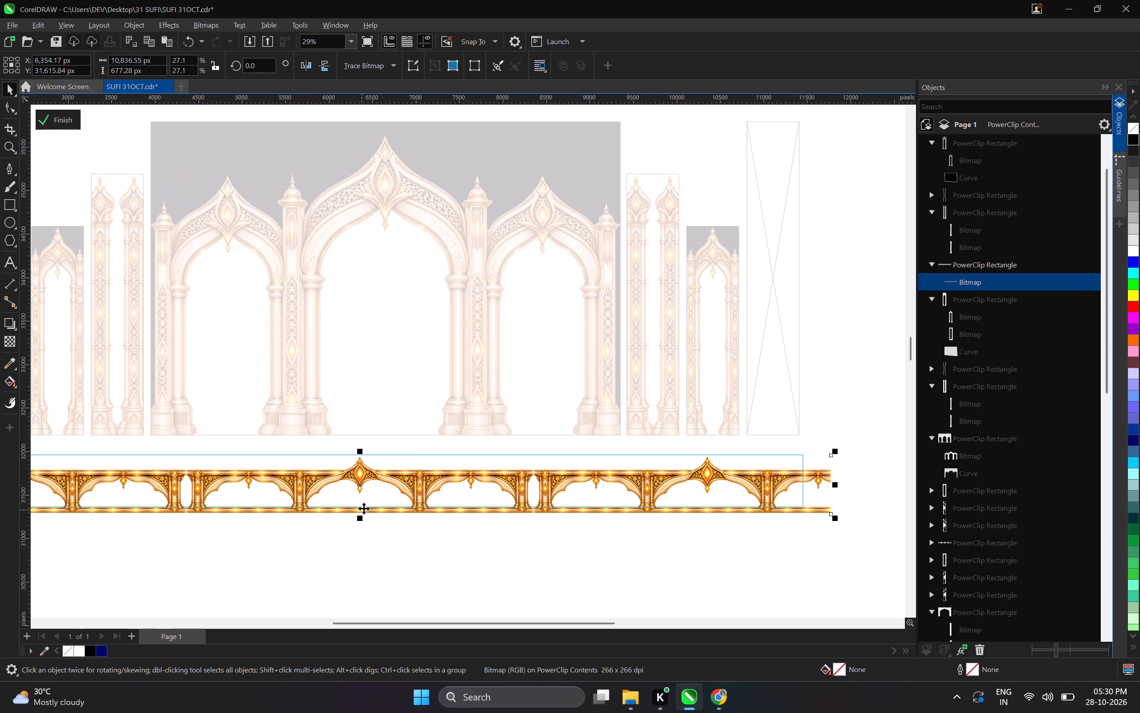
key("Up")
key("Up")
key("Up")
key("Up")
key("Up")
key("Up")
key("Up")
key("Up")
key("Up")
key("Up")
key("Up")
key("Up")
key("Up")
key("Up")
key("Up")
key("Up")
key("Up")
key("Up")
key("Up")
key("Up")
key("Up")
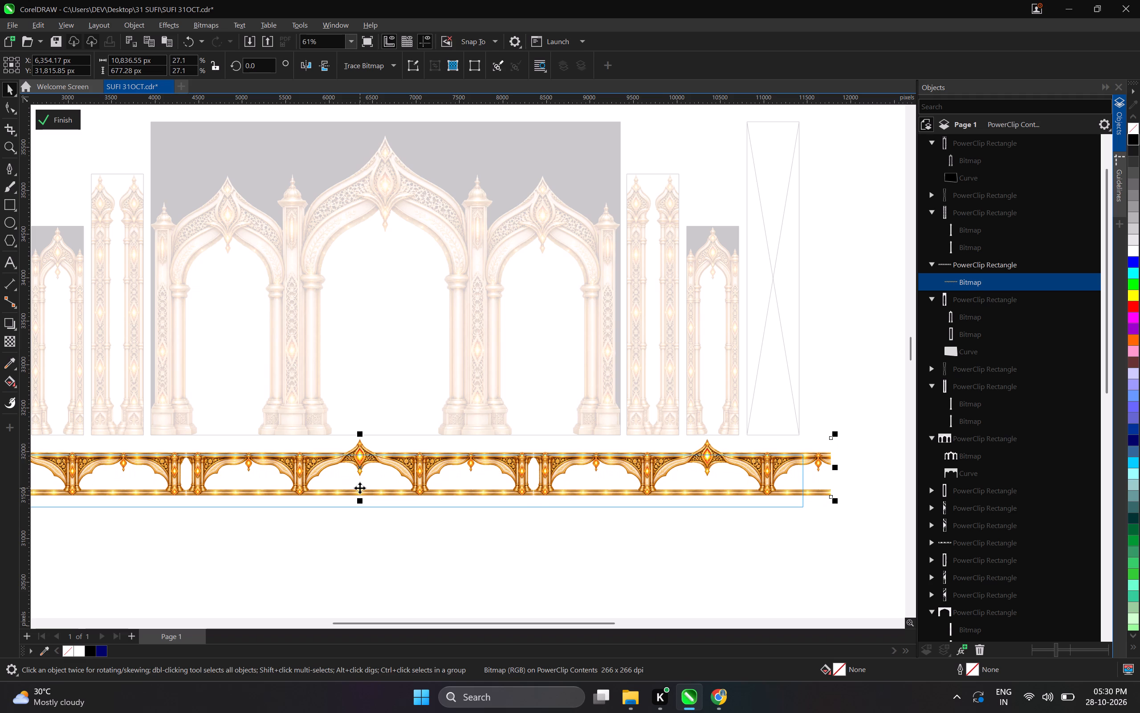
key("Down")
key("Down")
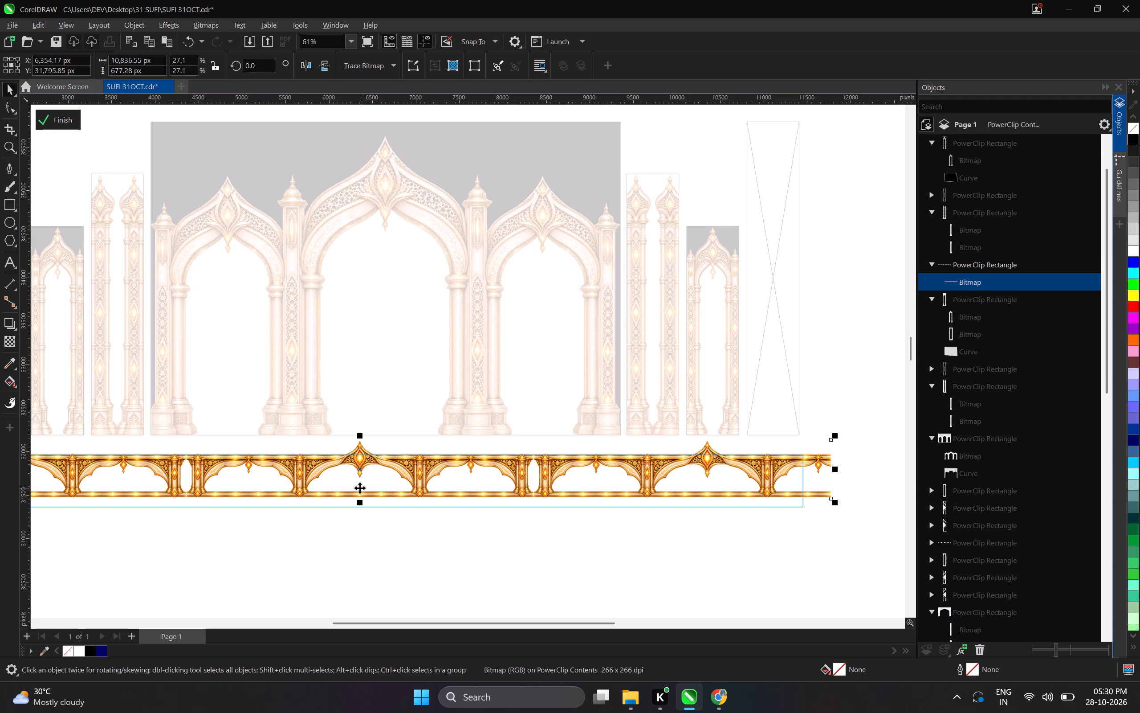
scroll(360, 488, "up", 14)
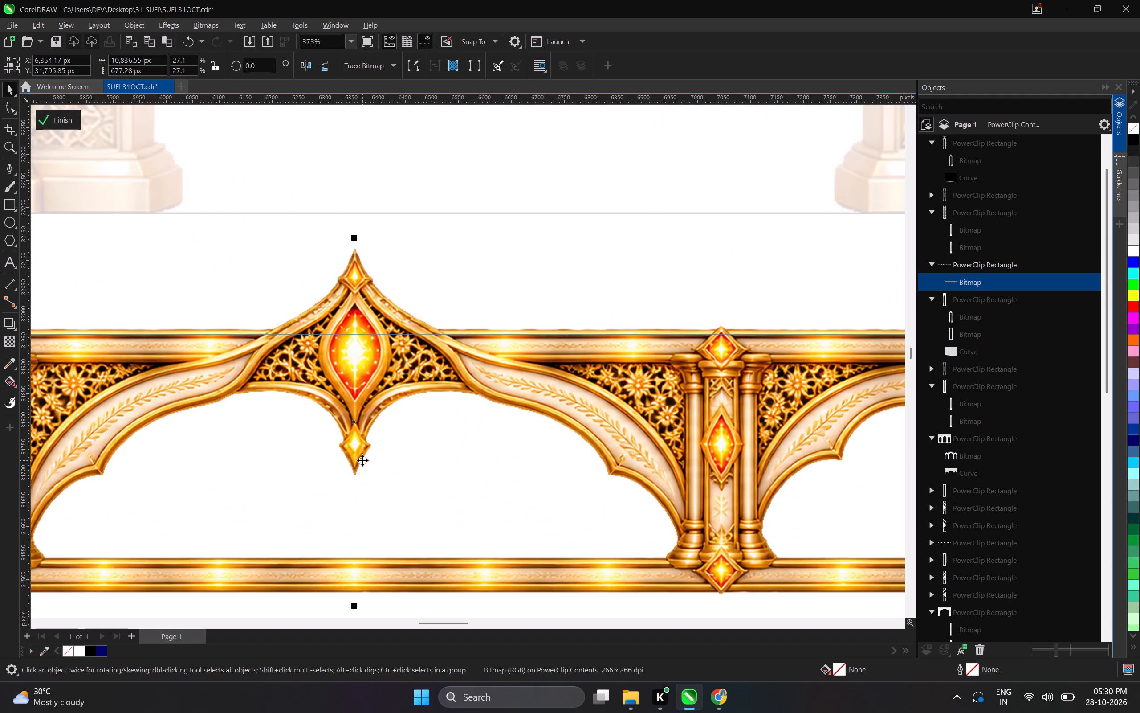
key("Down")
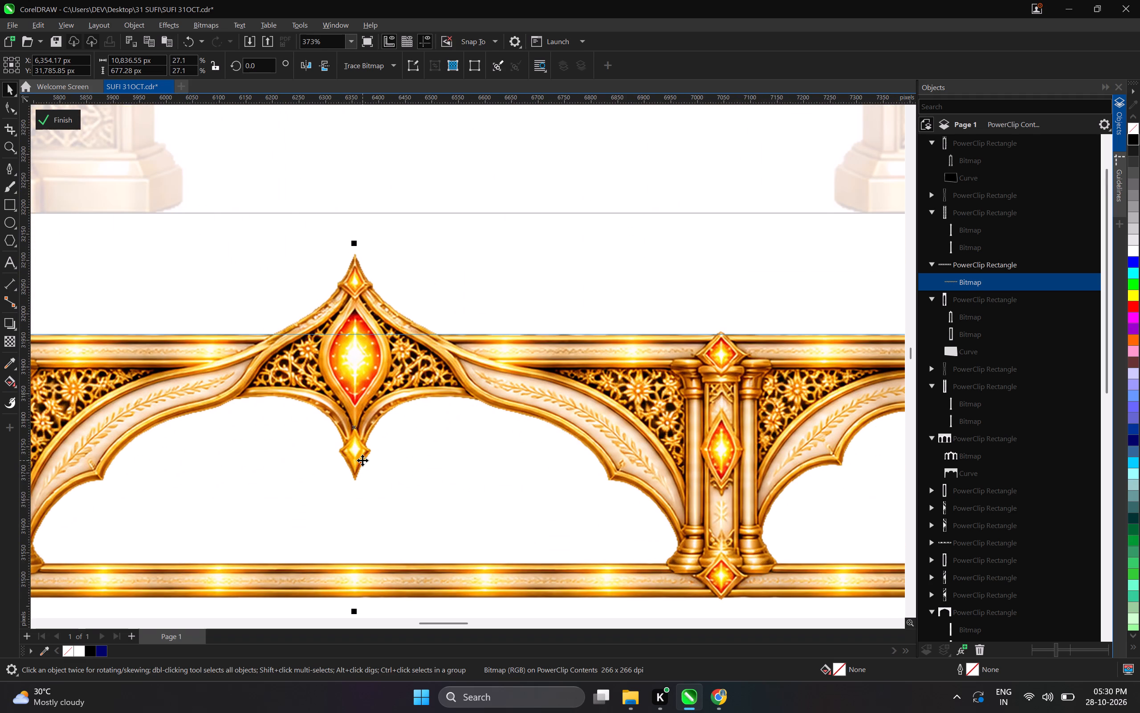
Enlarge the fascia bitmap proportionally about its centre to about 13,691 px wide and nudge it down 20 px to fit the frame's height.
scroll(363, 304, "down", 12)
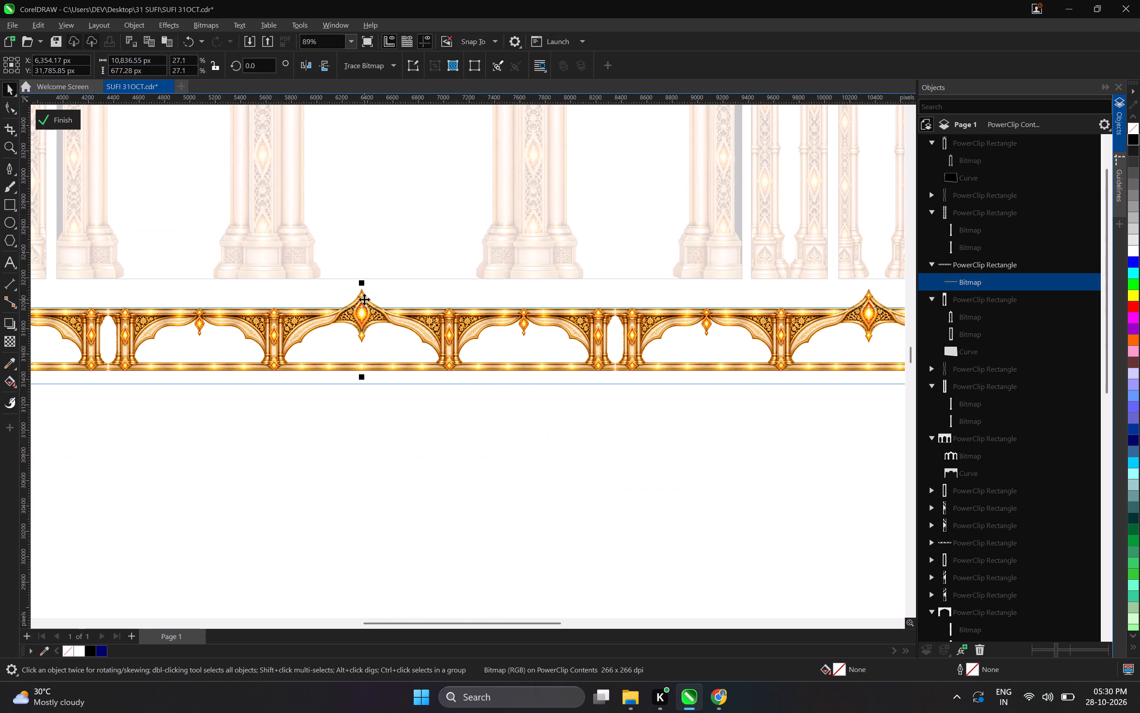
scroll(364, 299, "down", 4)
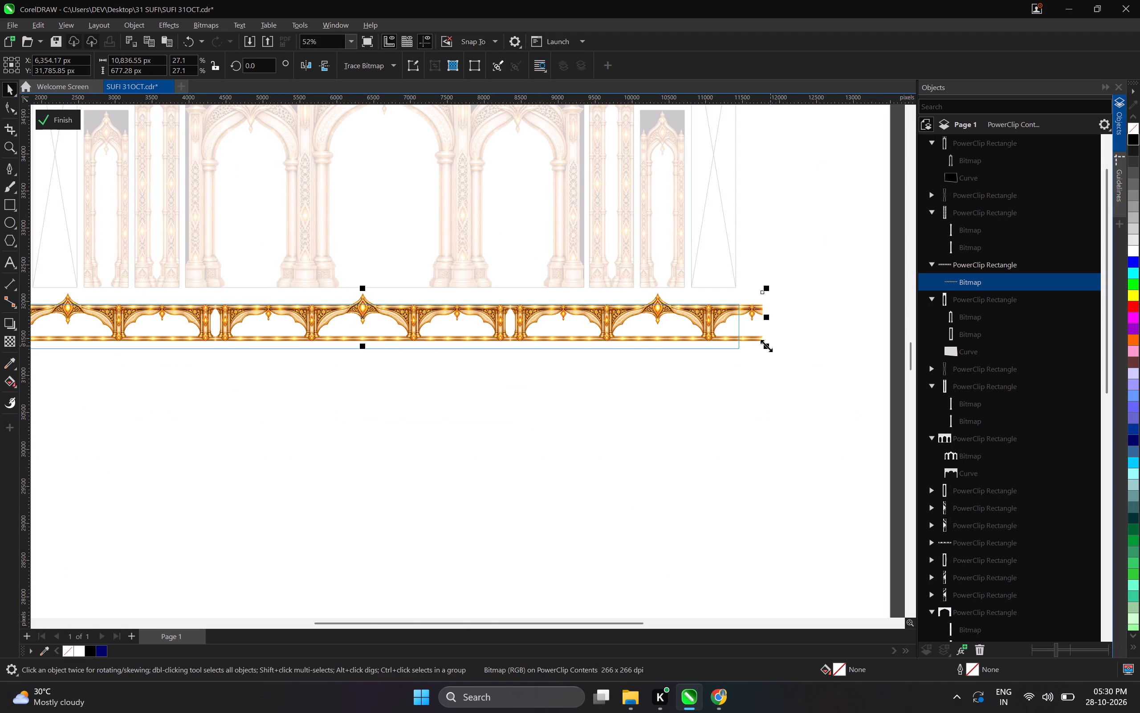
left_click_drag(769, 346, 773, 348, "shift")
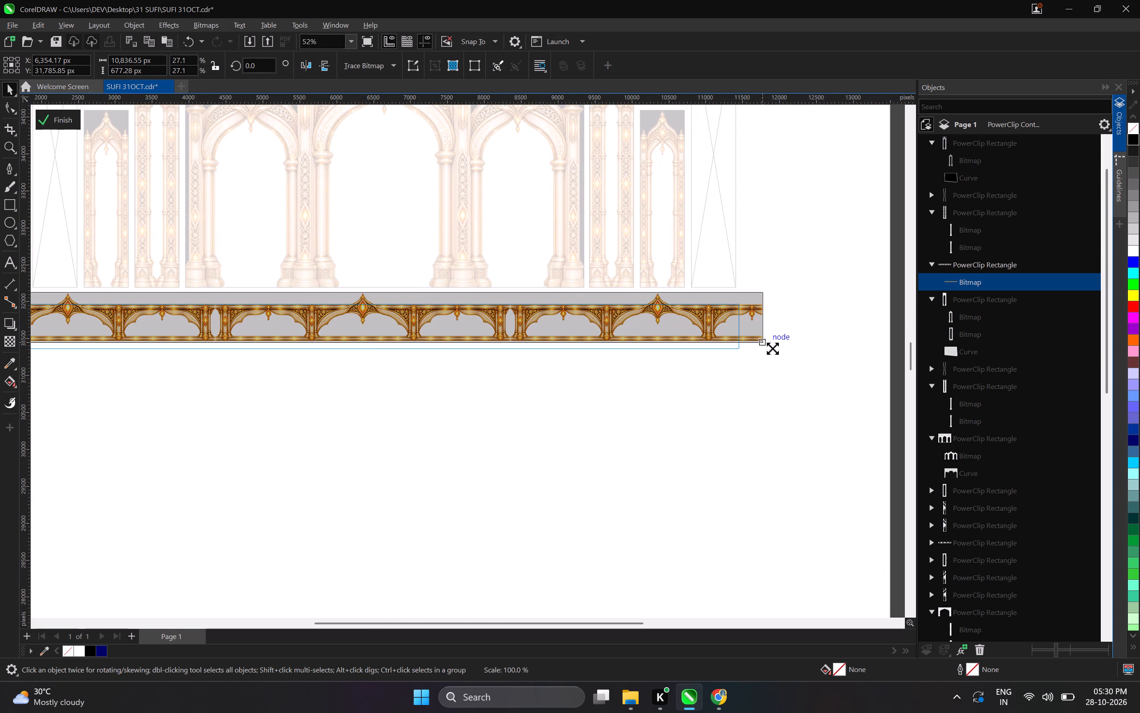
left_click_drag(773, 348, 810, 362, "shift")
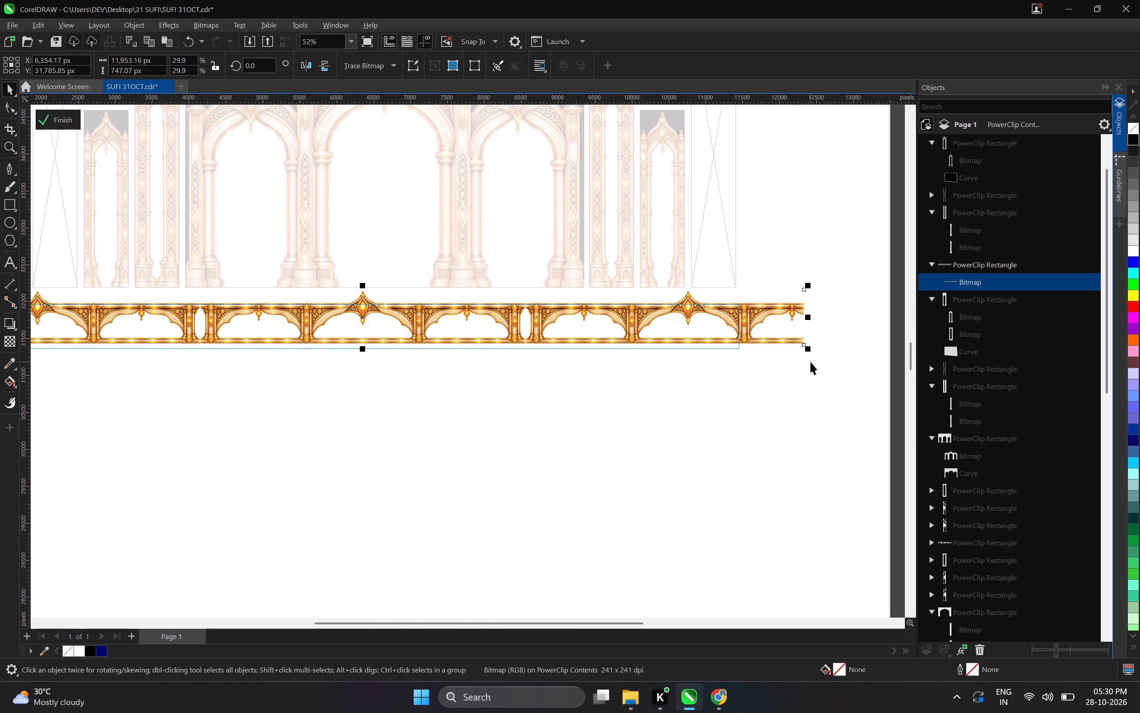
left_click_drag(811, 350, 829, 357, "shift")
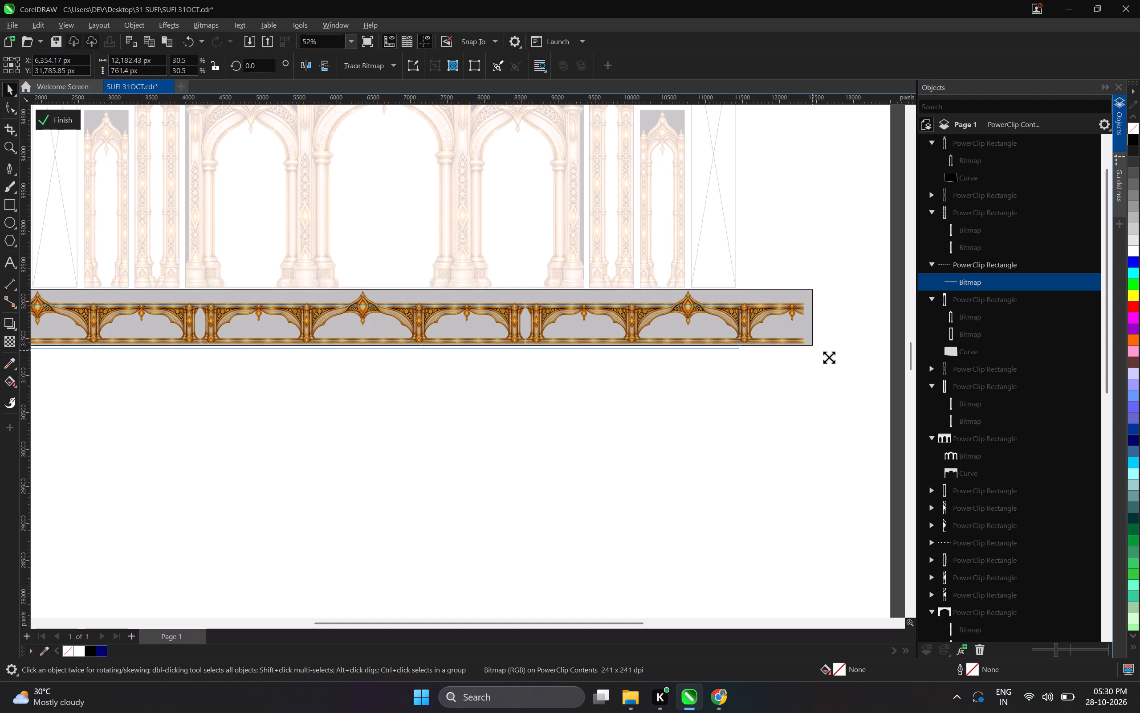
left_click_drag(829, 357, 875, 370, "shift")
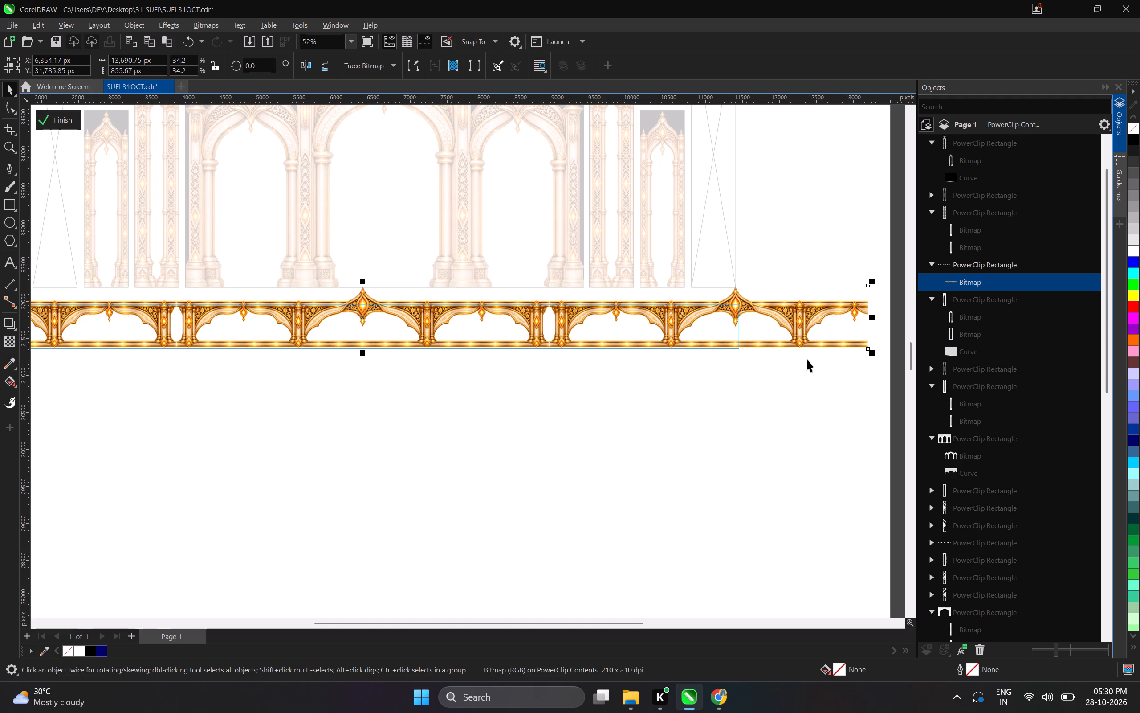
scroll(379, 307, "up", 9)
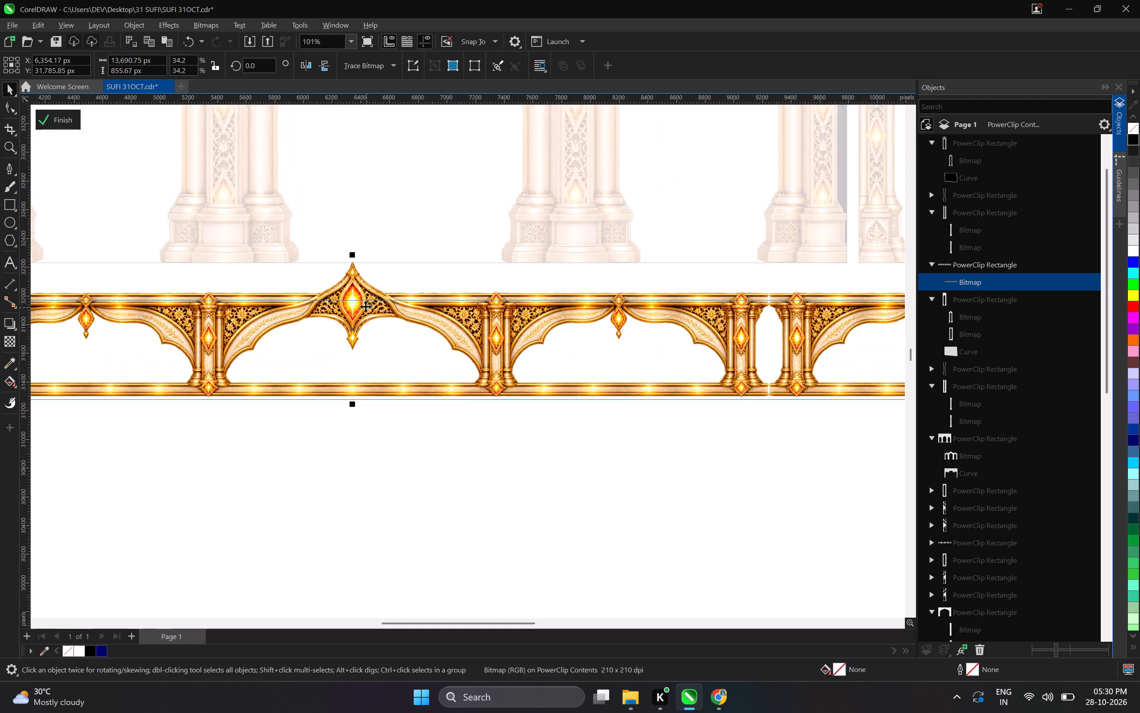
key("Down")
key("Down")
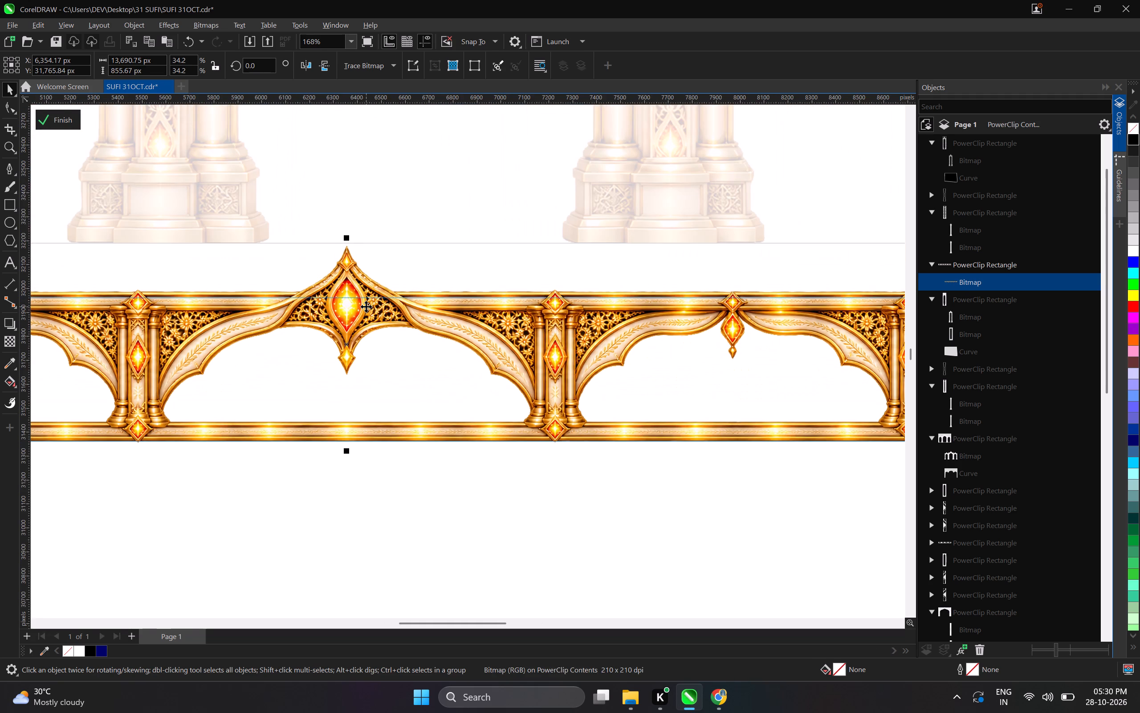
Fine-fit the fascia bitmap vertically: scale it to about 13,475 px wide, nudge it down 10 px and lower its top to about 825 px high.
scroll(366, 307, "down", 9)
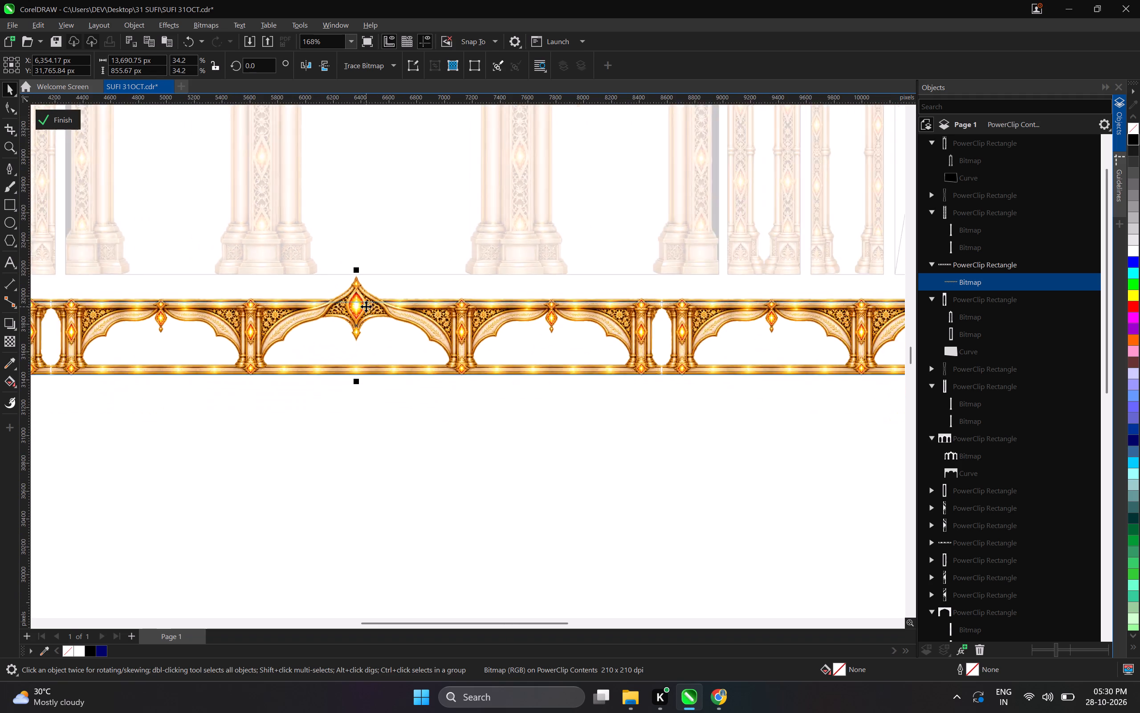
left_click_drag(880, 355, 876, 353, "shift")
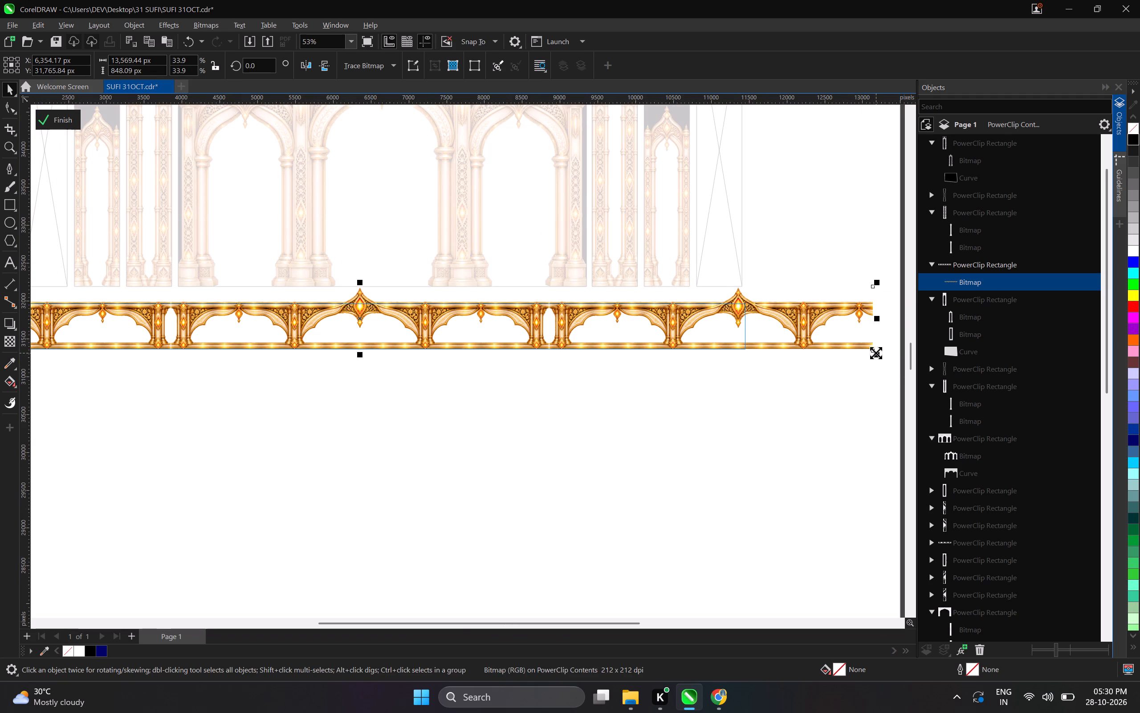
left_click(876, 353, "shift")
scroll(375, 319, "up", 10)
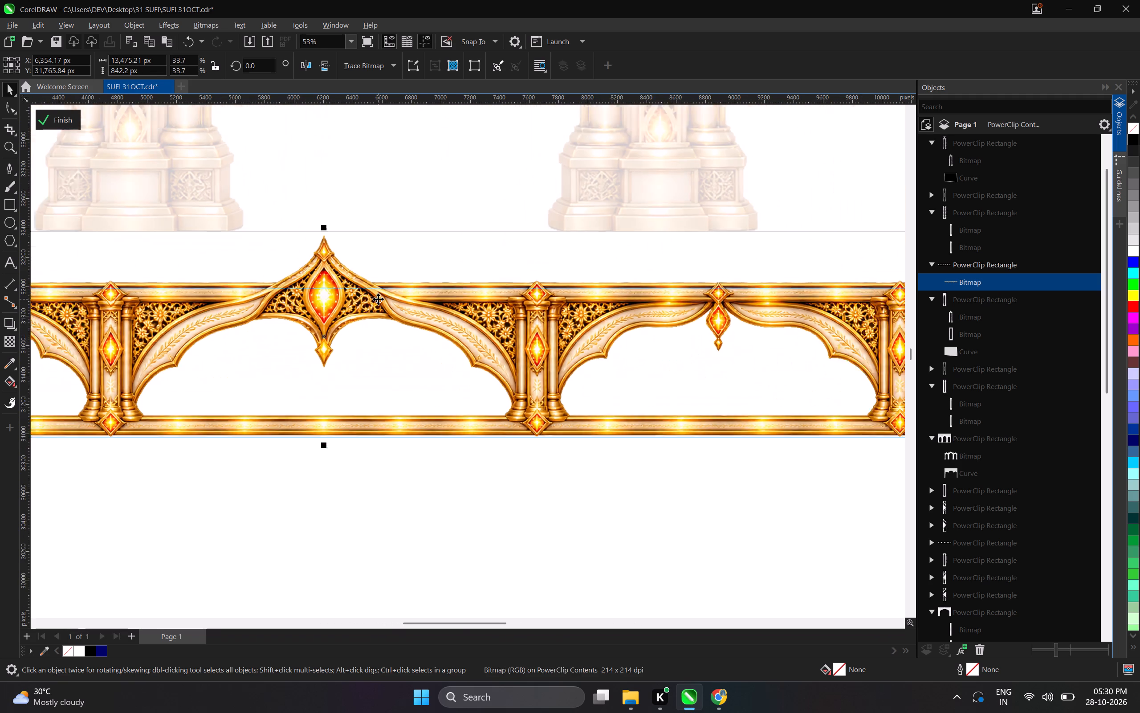
key("Down")
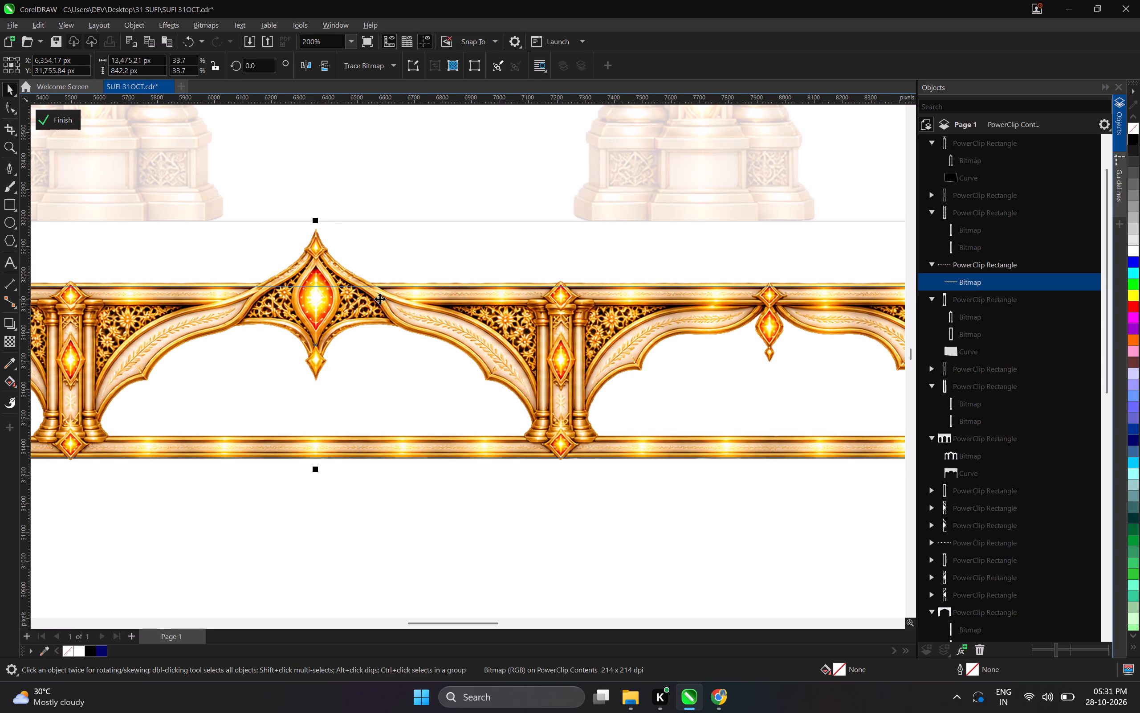
left_click_drag(313, 220, 313, 223)
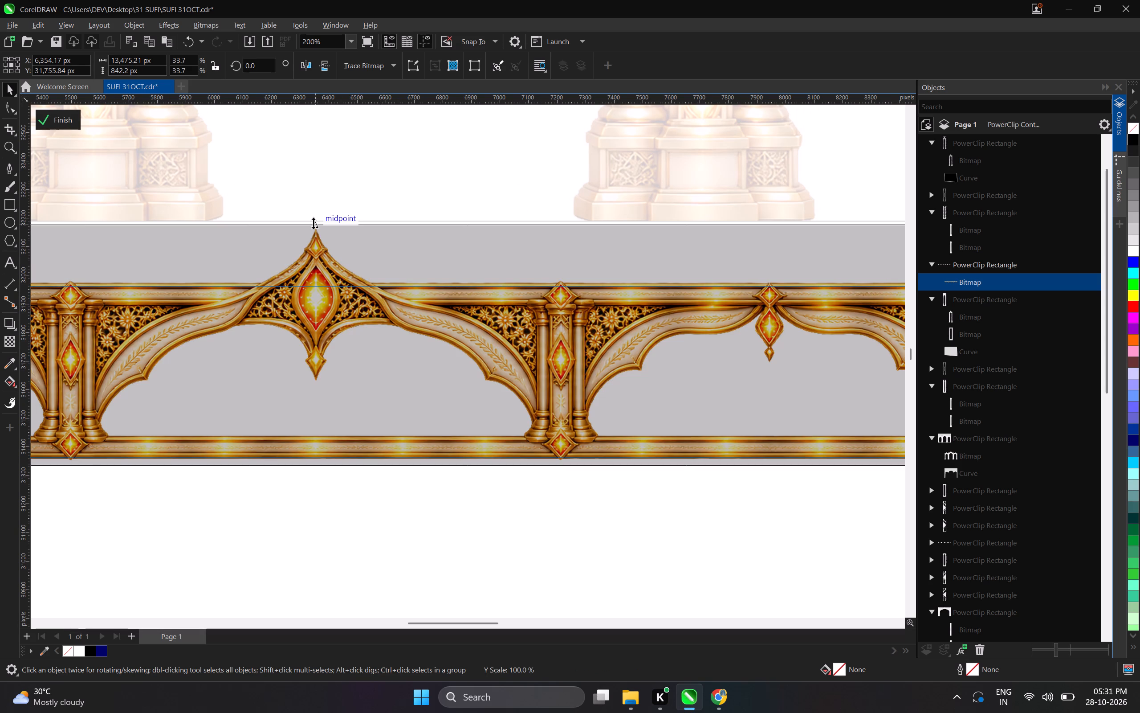
left_click_drag(313, 223, 313, 225)
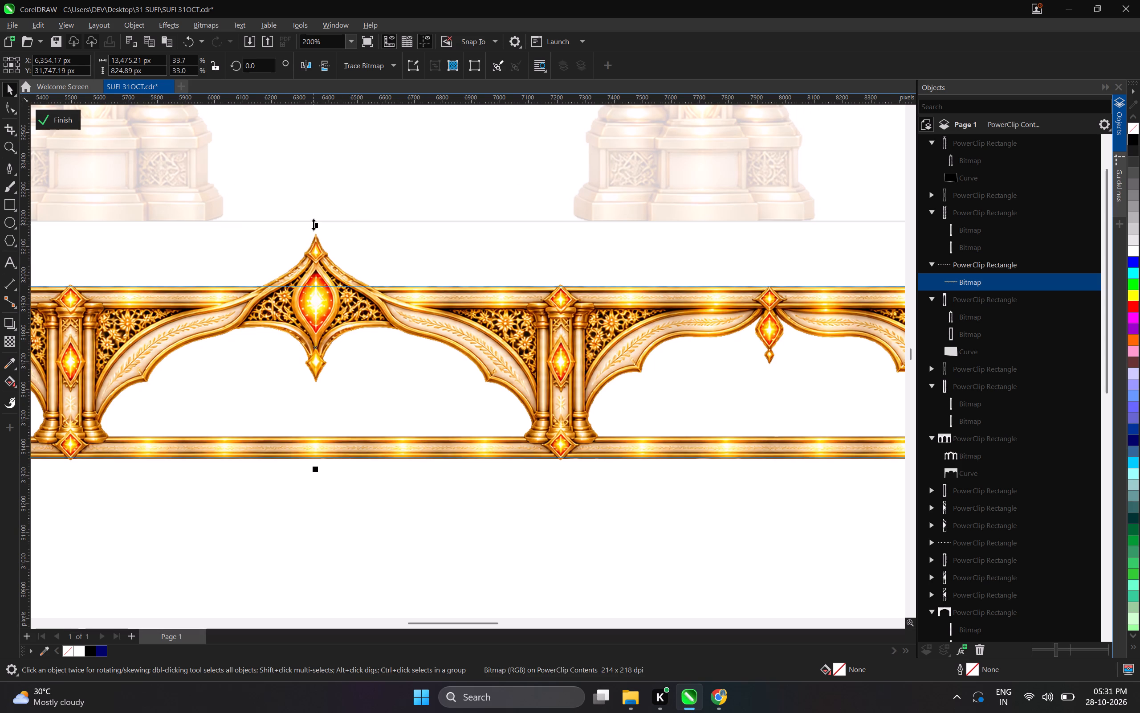
Stretch only the fascia bitmap's width symmetrically to about 14,509 px, bringing a pillar to the frame's left end.
scroll(313, 225, "down", 12)
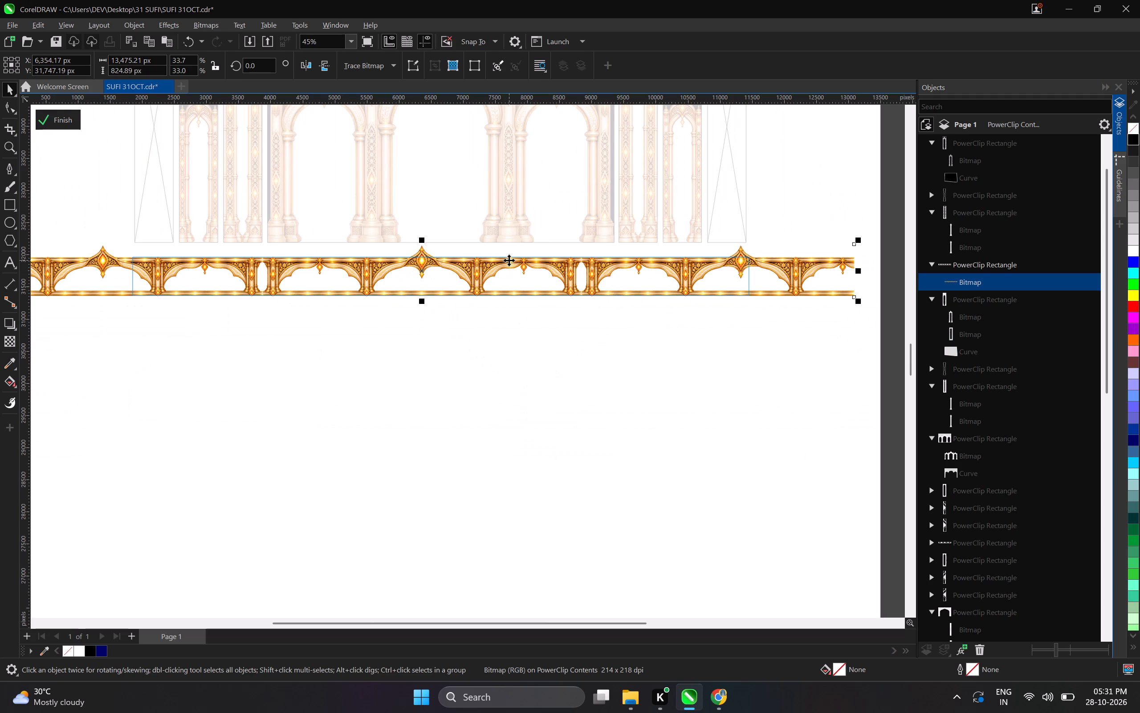
scroll(737, 271, "down", 5)
scroll(375, 276, "up", 6)
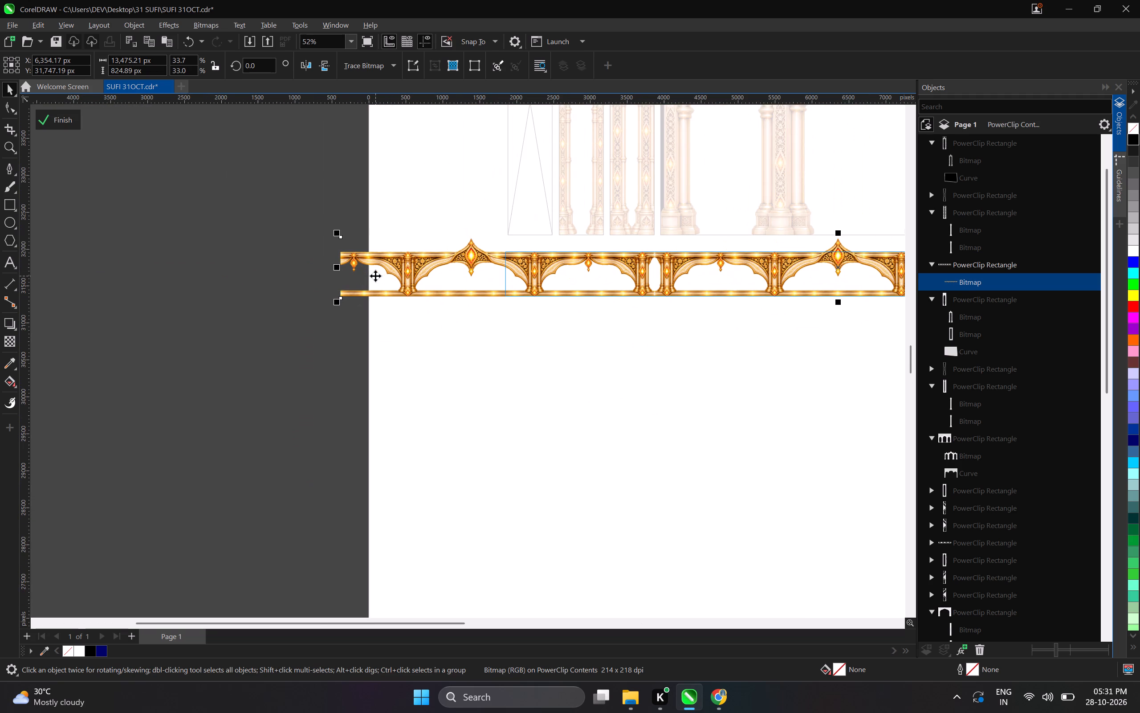
scroll(375, 276, "up", 5)
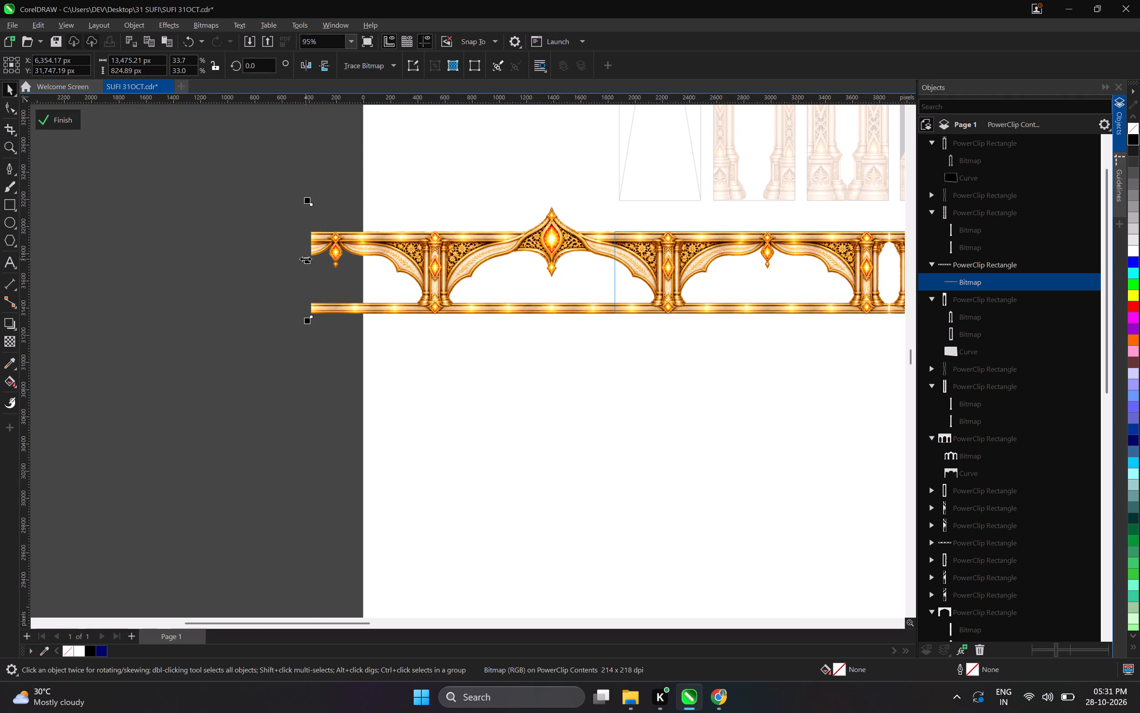
left_click_drag(305, 259, 249, 264, "shift")
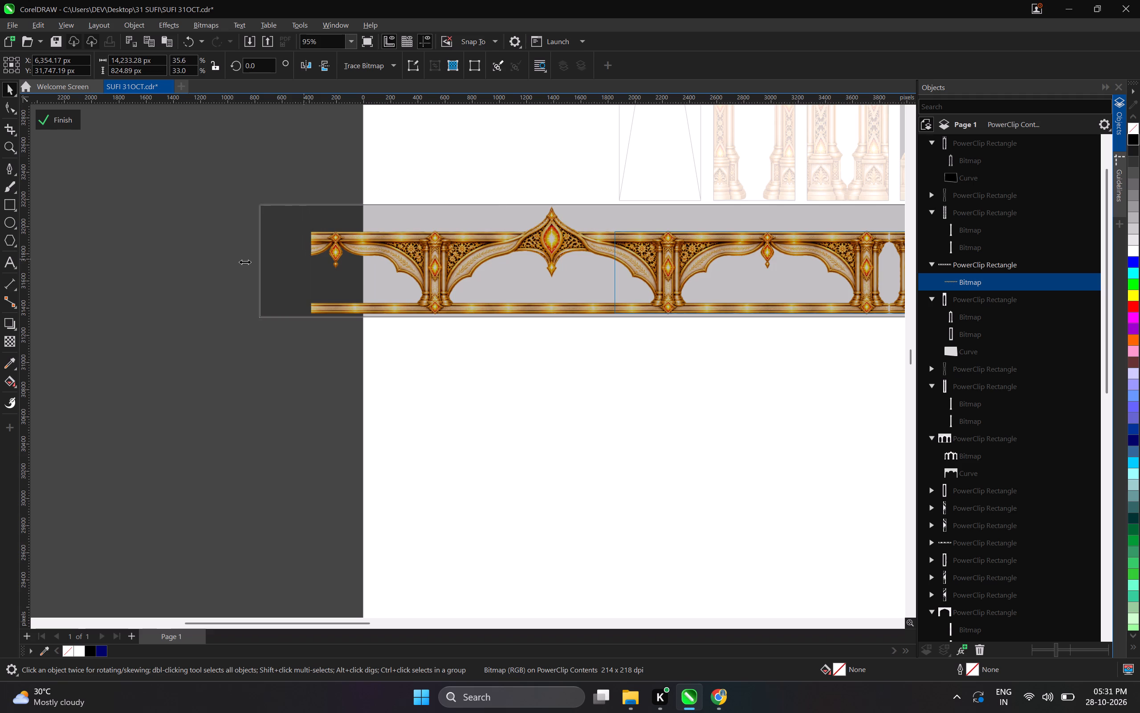
left_click_drag(251, 259, 248, 260, "shift")
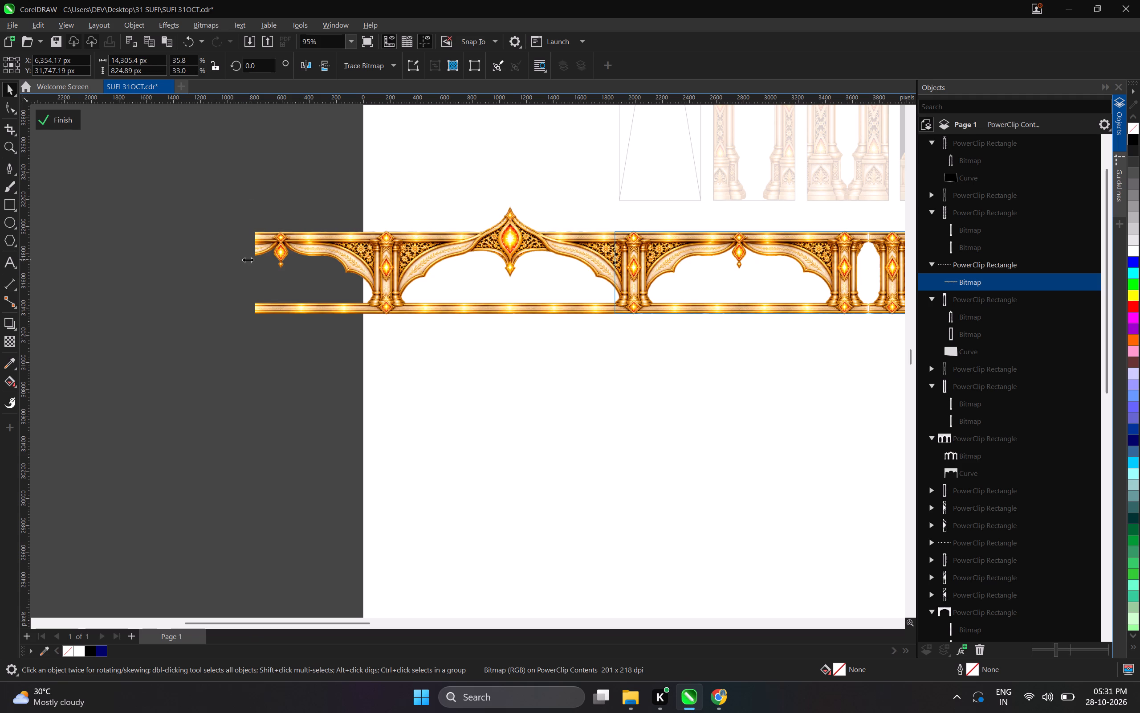
left_click_drag(248, 260, 237, 262, "shift")
Widen the fascia bitmap symmetrically to about 16,352 px, aligning a pillar with the frame's right end, and finish editing the PowerClip.
scroll(244, 276, "down", 2)
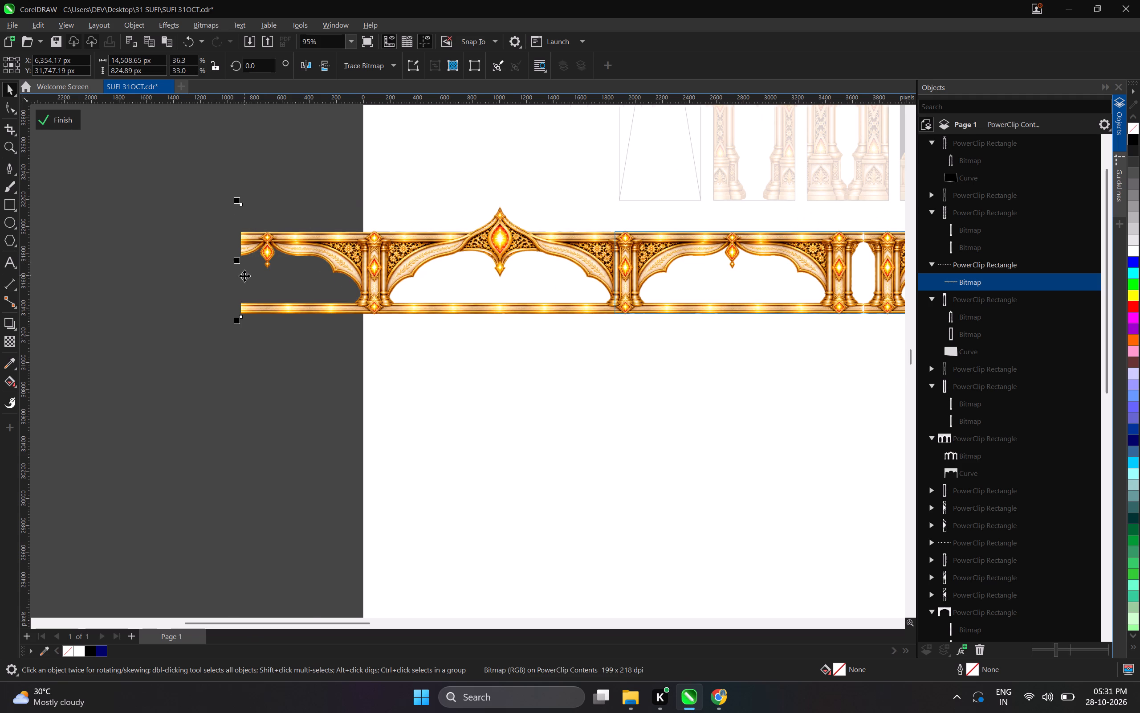
scroll(244, 276, "down", 7)
scroll(888, 263, "up", 2)
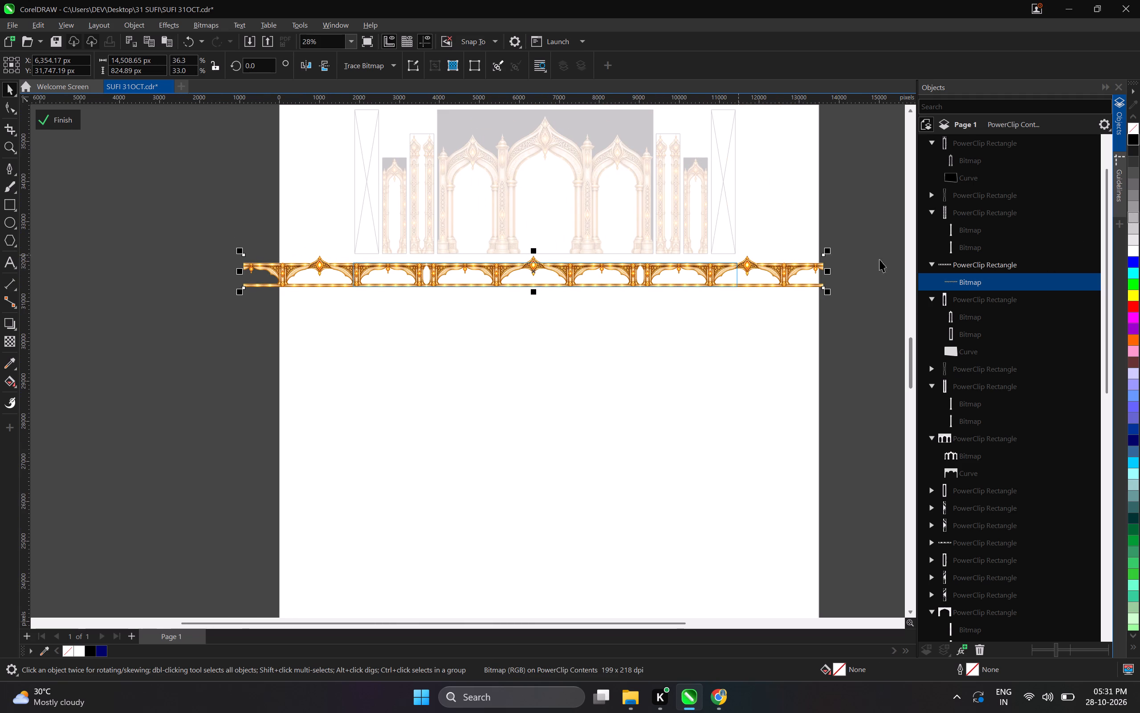
scroll(879, 259, "up", 4)
scroll(714, 294, "up", 4)
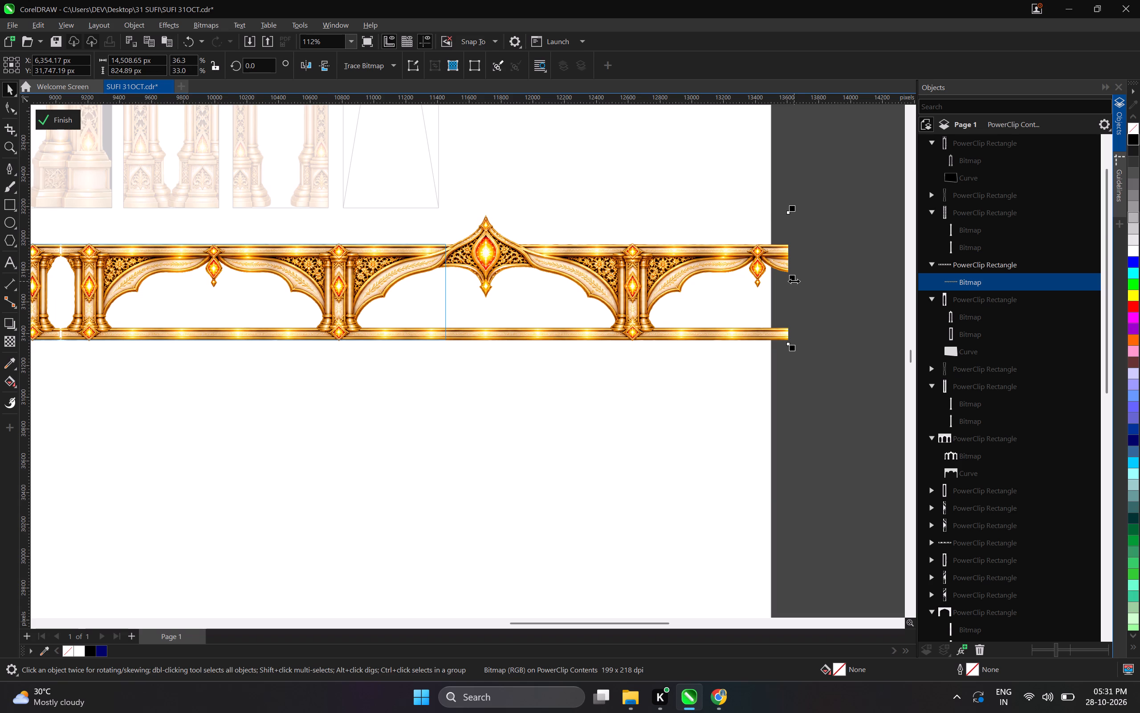
left_click_drag(794, 281, 902, 279, "shift")
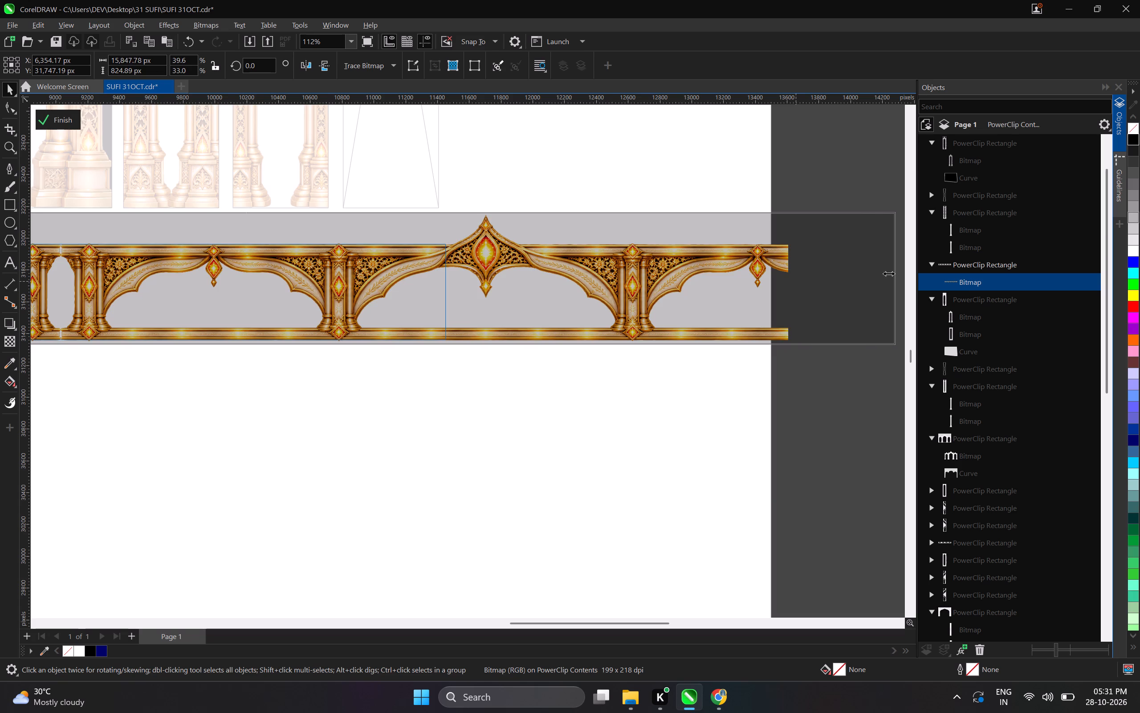
scroll(658, 263, "down", 5)
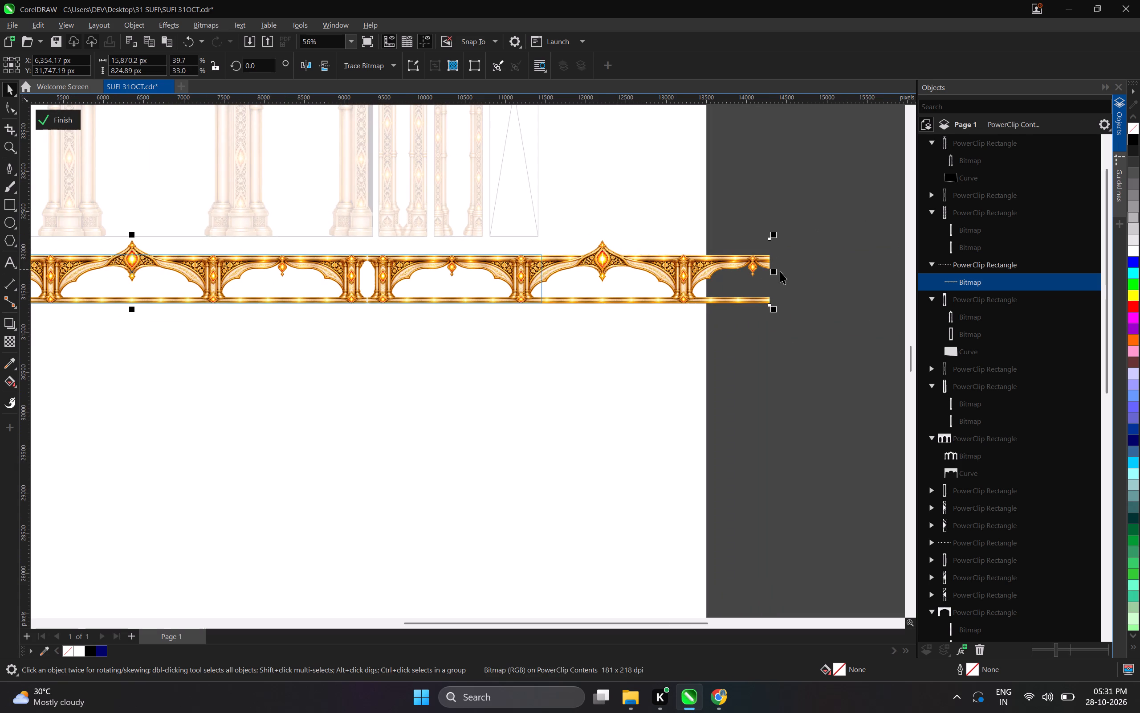
left_click_drag(776, 271, 803, 271, "shift")
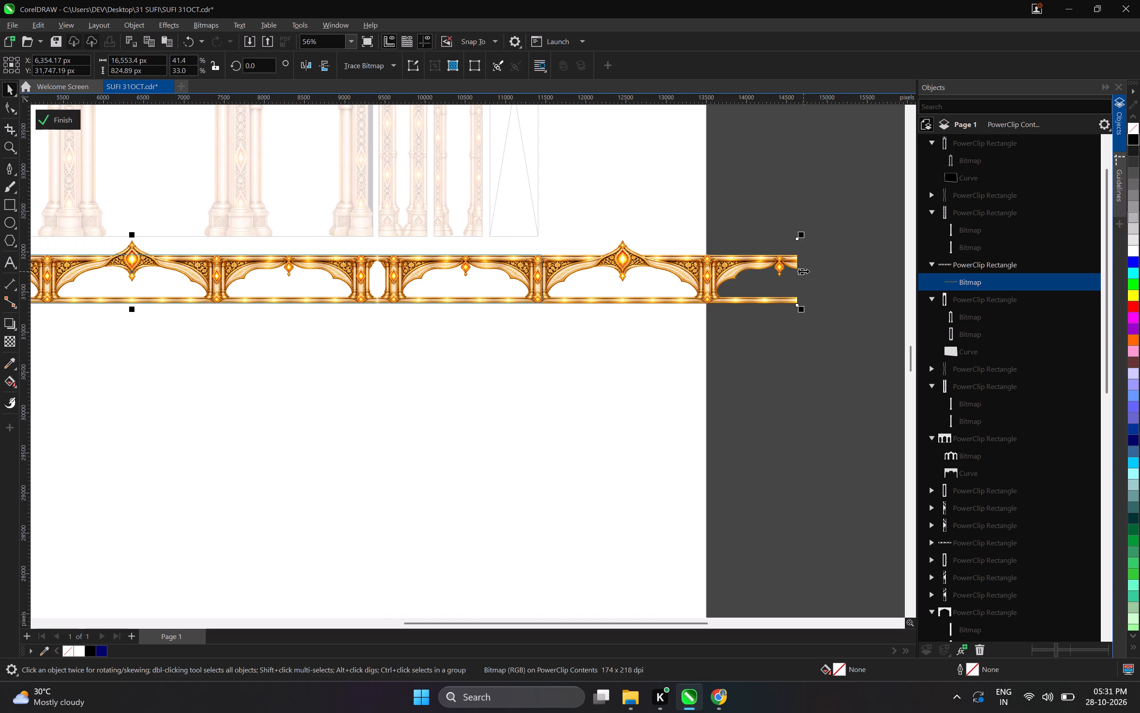
scroll(795, 269, "up", 5)
left_click_drag(806, 279, 800, 279, "shift")
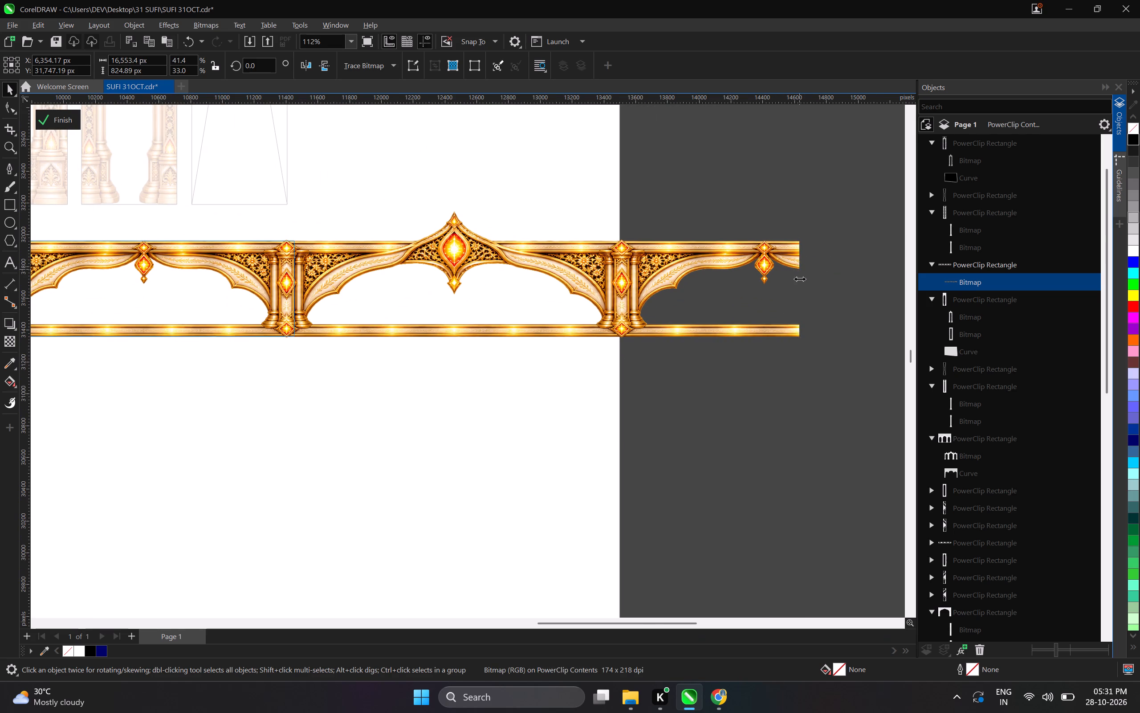
left_click_drag(800, 279, 790, 280, "shift")
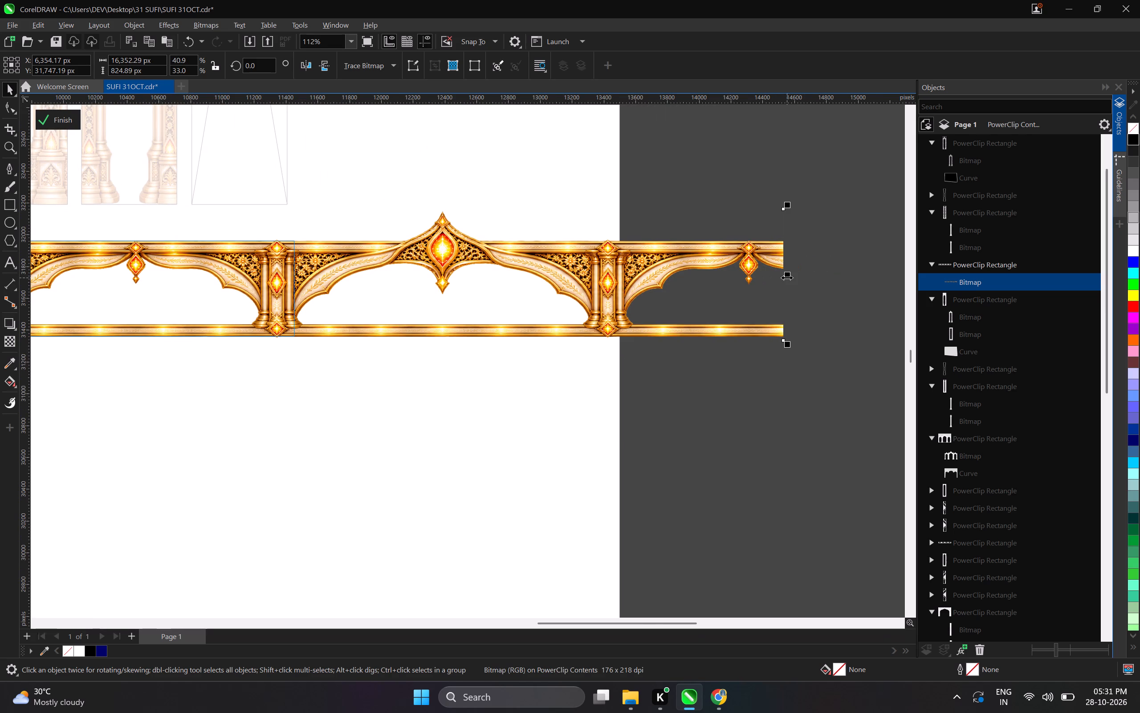
left_click_drag(787, 278, 783, 278, "shift")
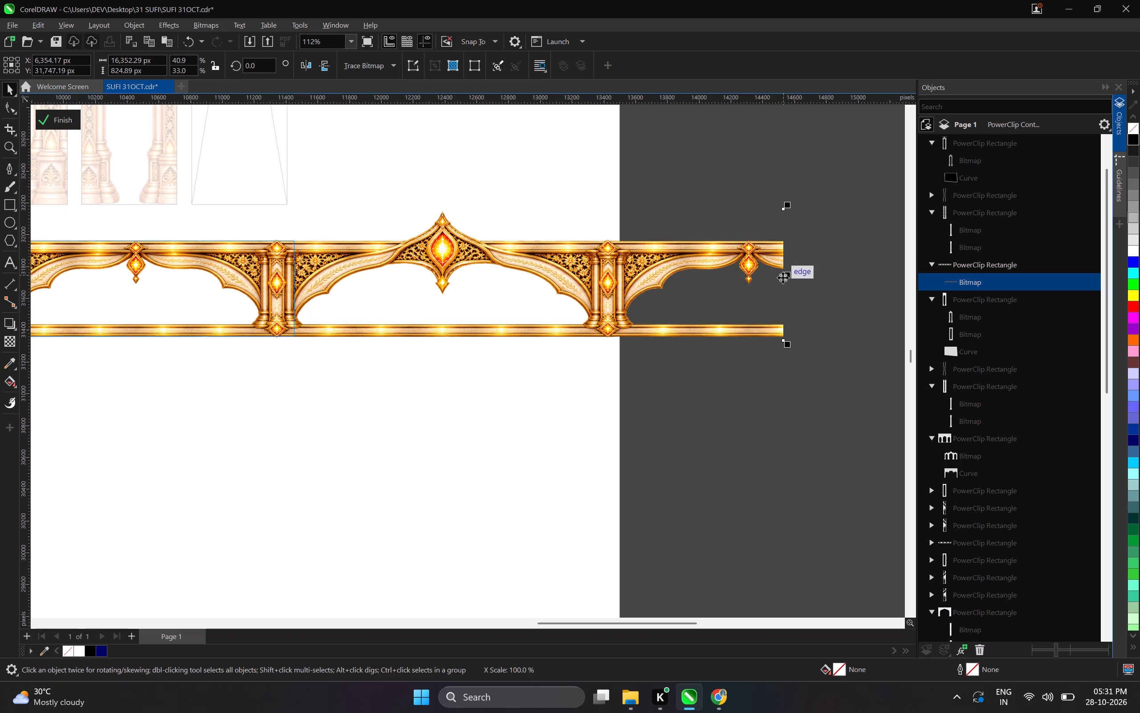
left_click(56, 115)
left_click(383, 338)
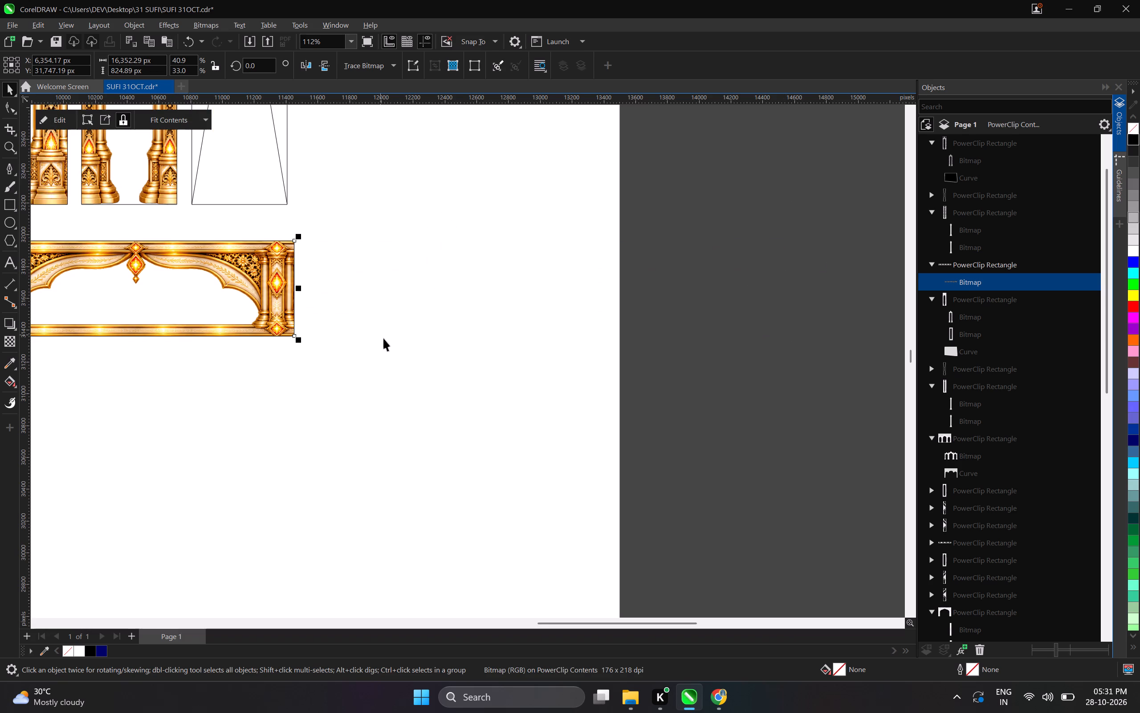
Reopen the fascia PowerClip and narrow the bitmap from its left edge only, to about 15,674 px wide.
scroll(652, 281, "down", 12)
scroll(424, 262, "up", 10)
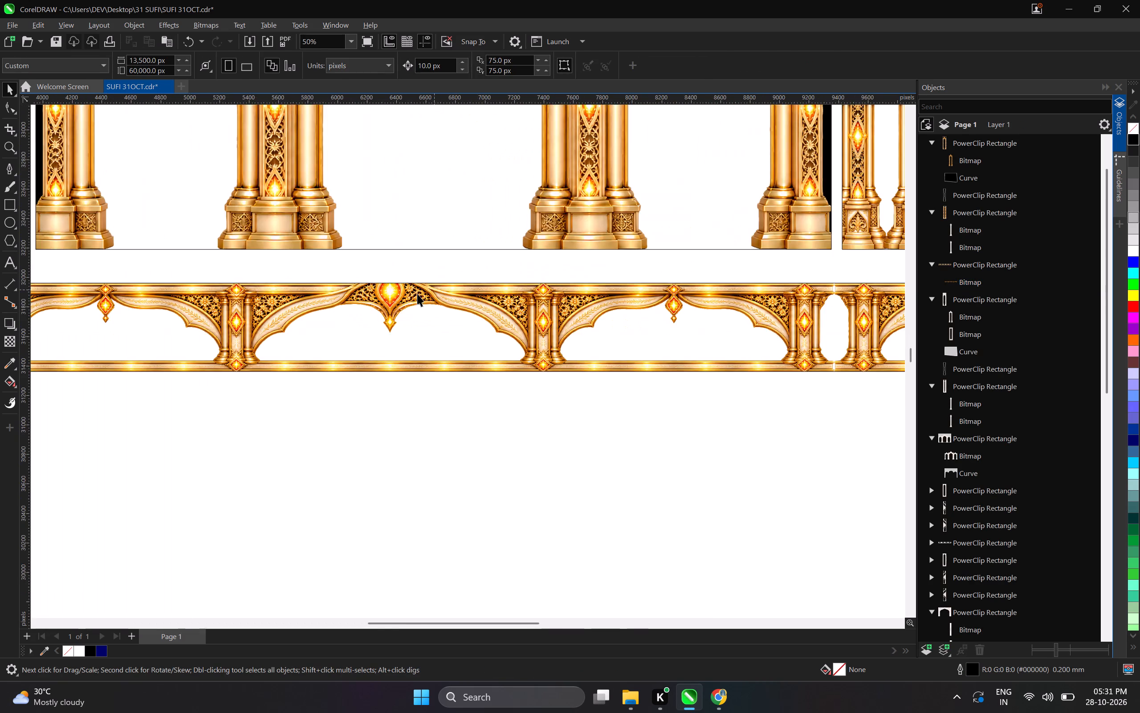
scroll(417, 294, "up", 13)
scroll(394, 304, "down", 17)
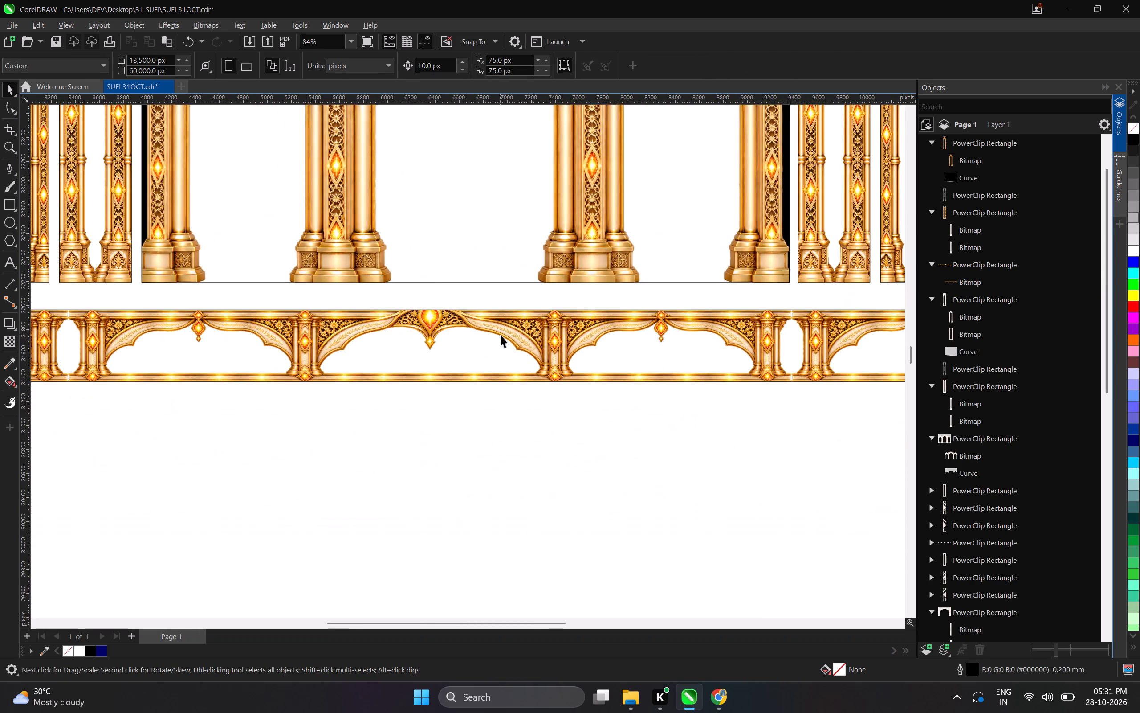
scroll(501, 335, "down", 2)
double_click(503, 329)
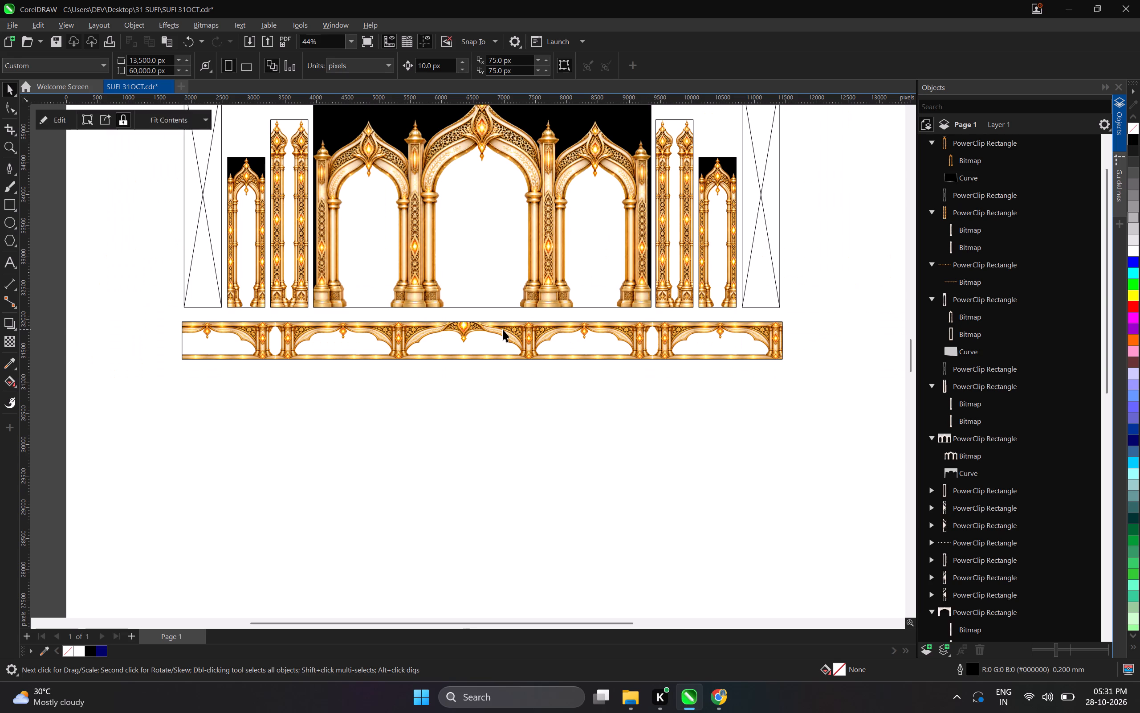
scroll(318, 328, "down", 5)
left_click(195, 340)
scroll(124, 335, "up", 5)
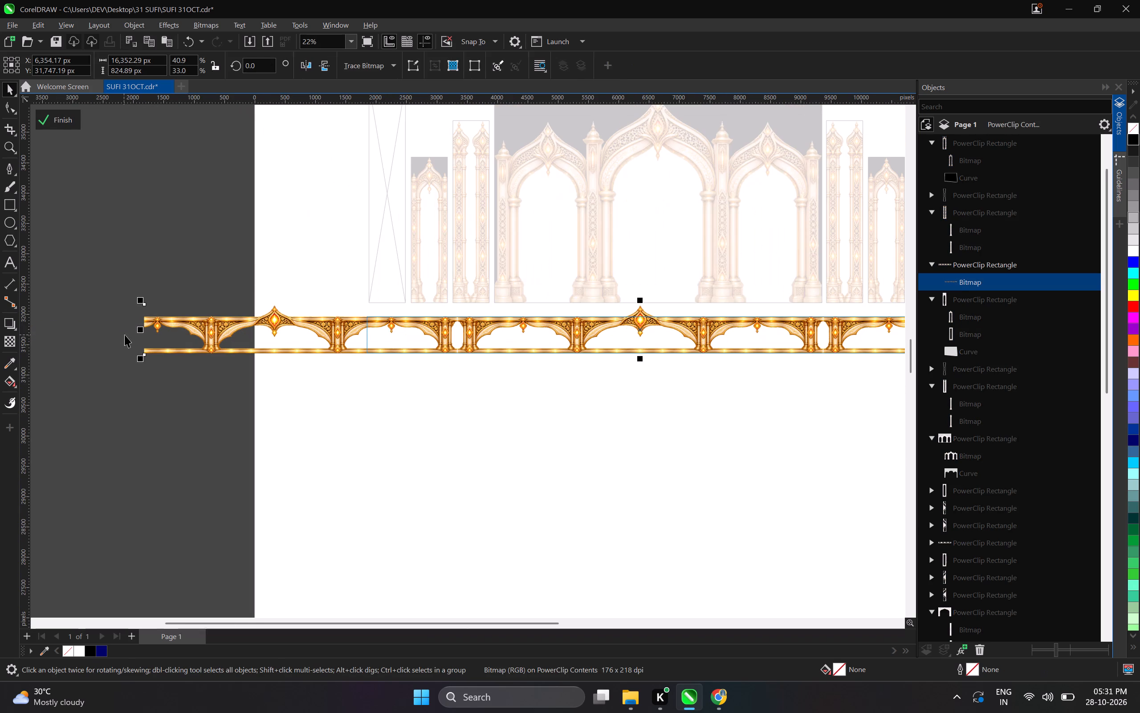
left_click_drag(142, 328, 161, 328)
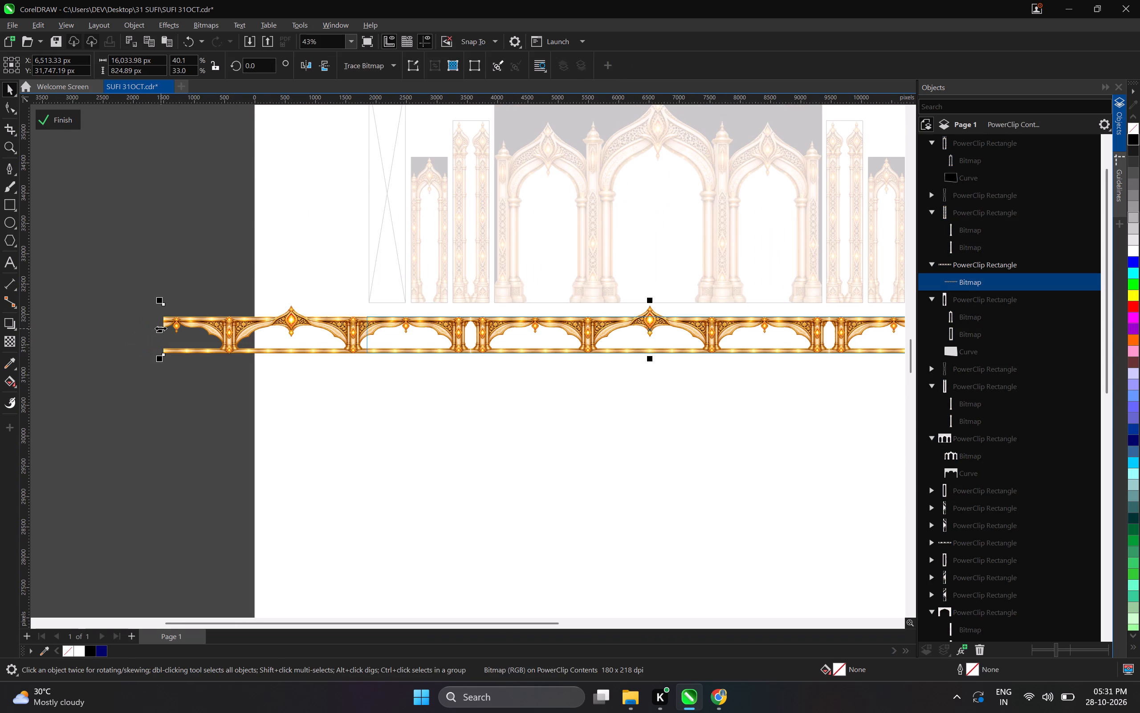
left_click_drag(161, 328, 183, 330)
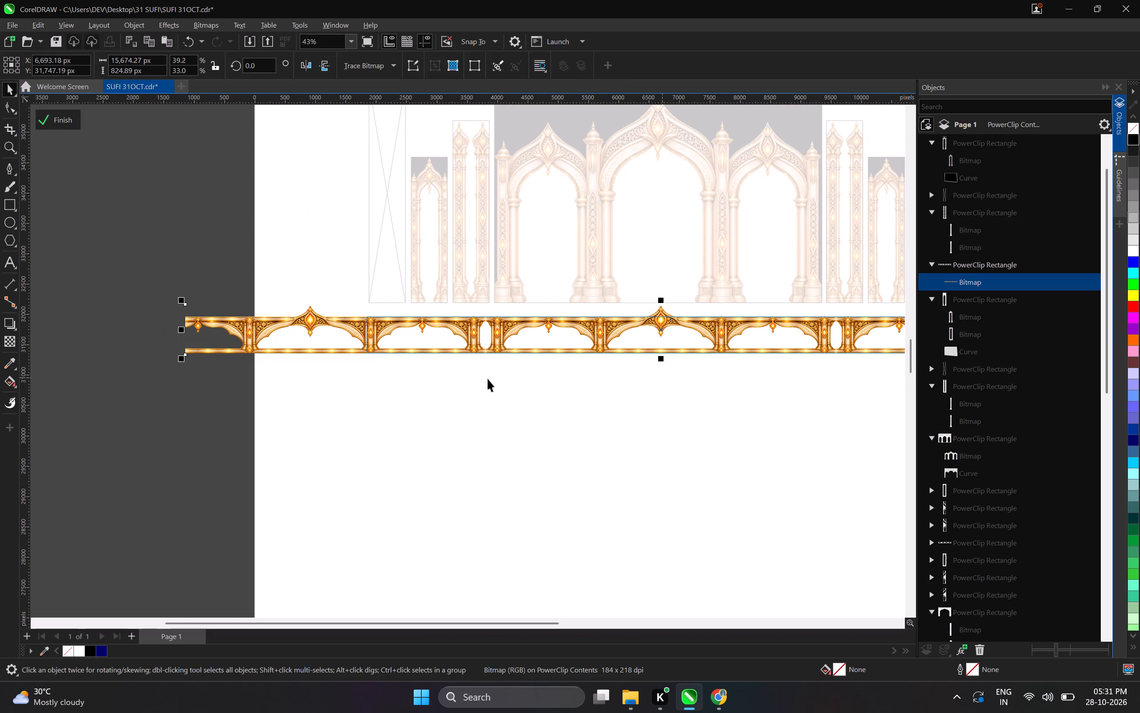
Fine-tune the fascia bitmap from its left edge to about 15,622 px wide, placing a pillar at the frame's left end, and finish the PowerClip.
scroll(444, 375, "up", 5)
scroll(329, 320, "up", 6)
scroll(459, 317, "down", 5)
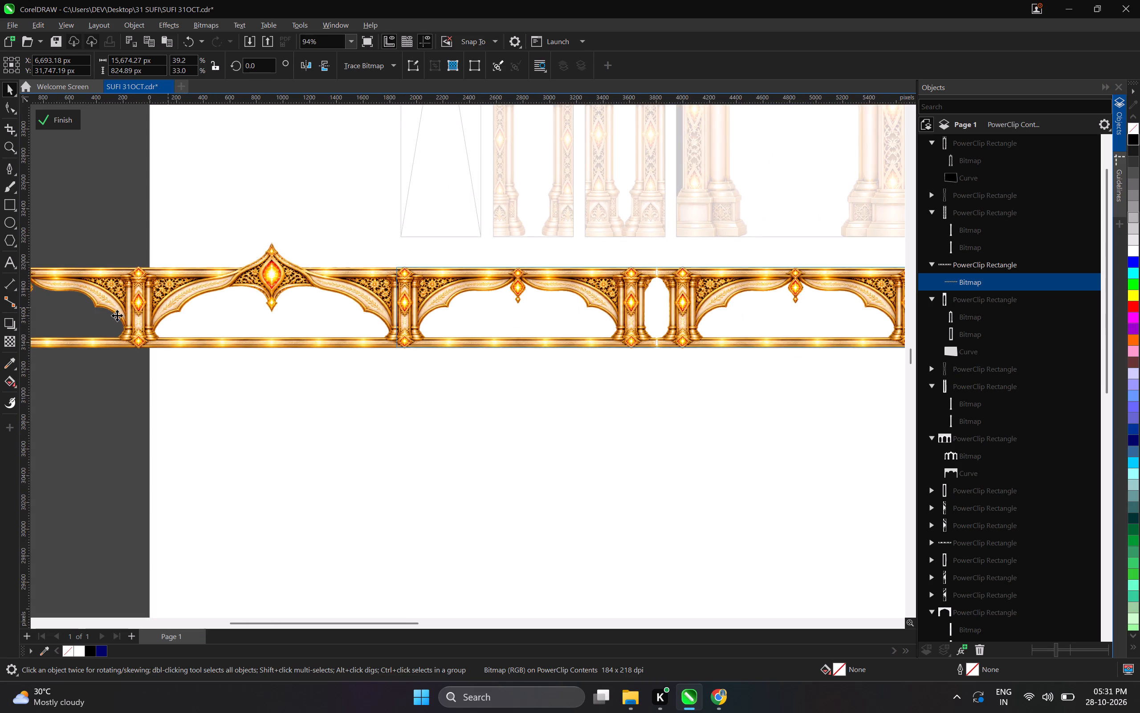
scroll(524, 313, "down", 3)
left_click_drag(165, 303, 171, 303)
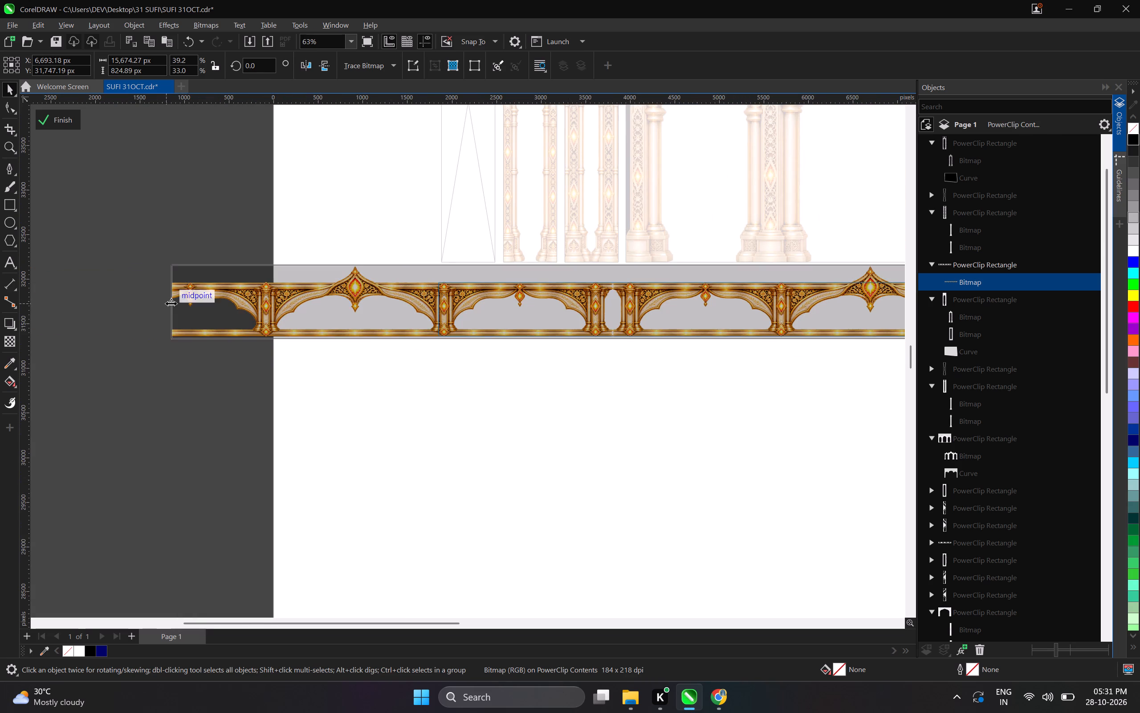
left_click_drag(171, 303, 173, 303)
scroll(173, 303, "up", 4)
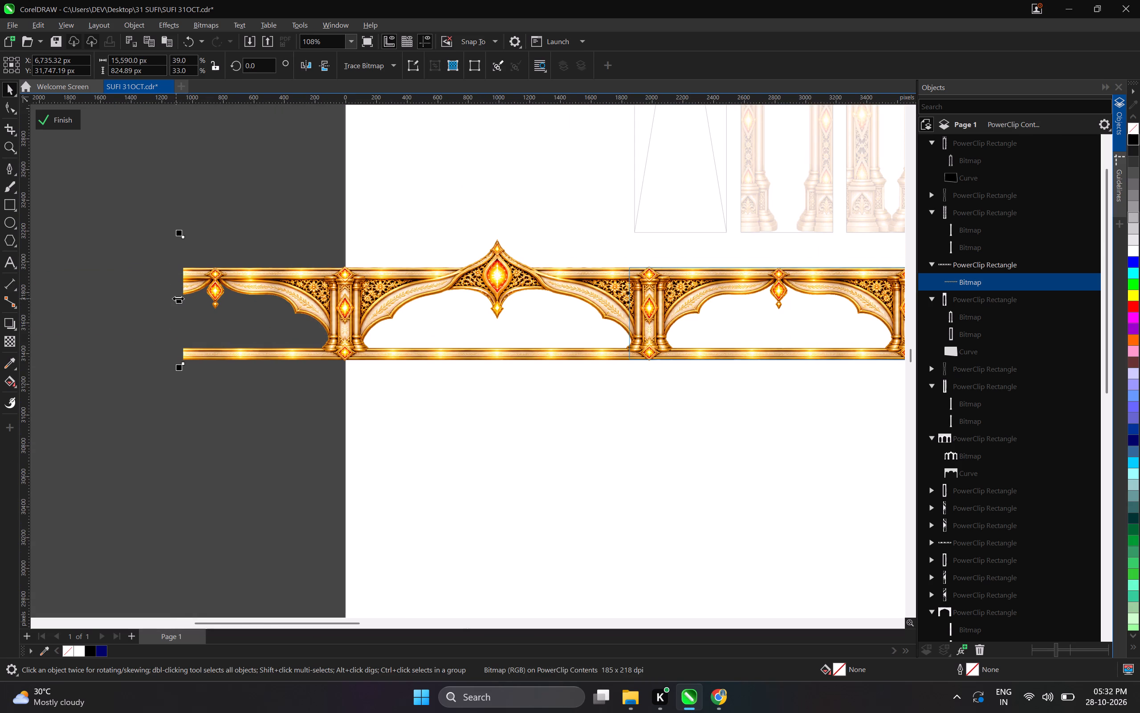
left_click_drag(178, 299, 170, 299)
scroll(172, 299, "up", 3)
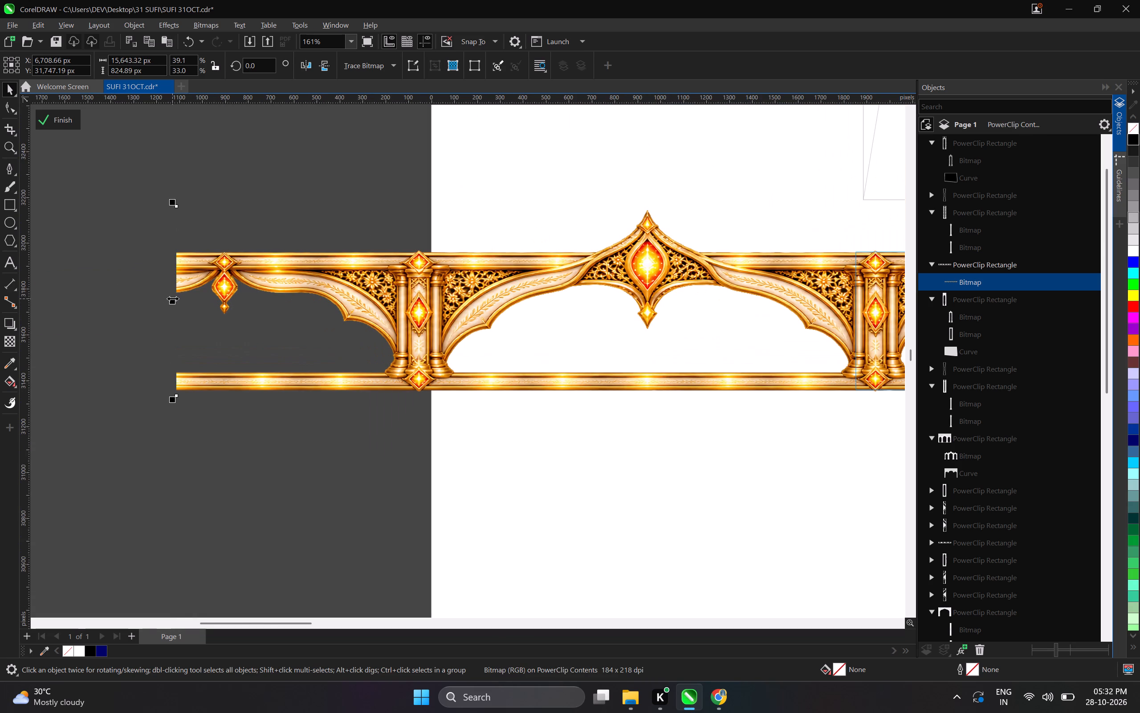
left_click(173, 299)
left_click_drag(174, 299, 179, 299)
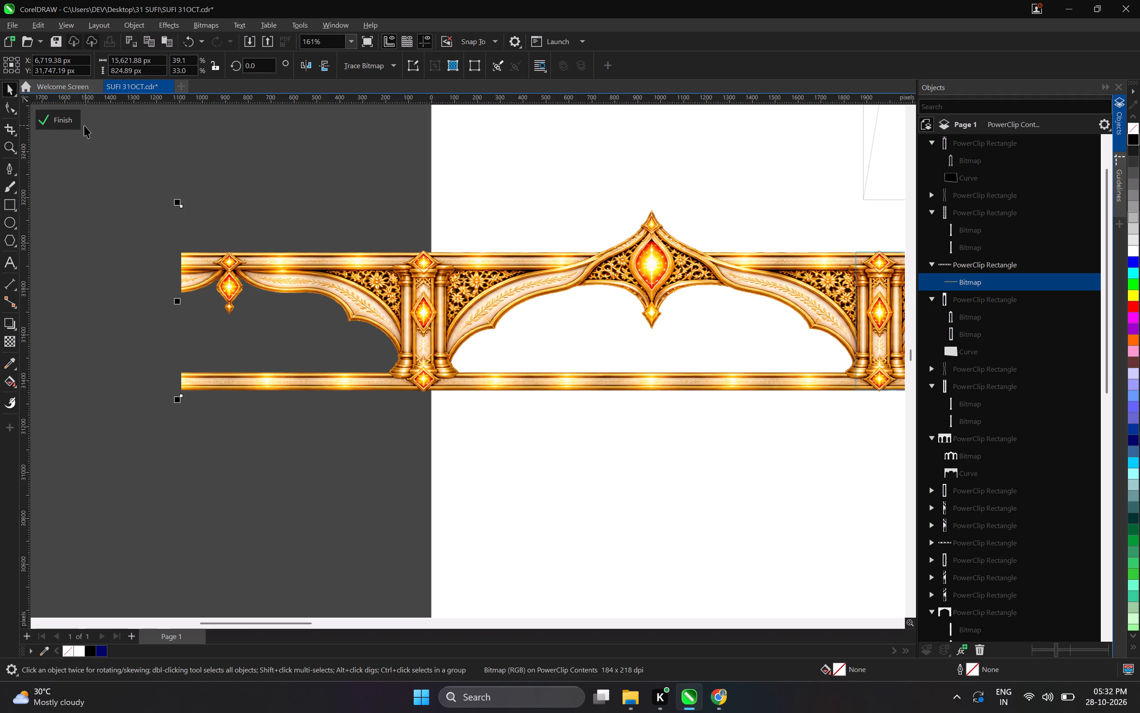
left_click(66, 126)
scroll(85, 271, "down", 4)
left_click(127, 312)
scroll(186, 333, "down", 6)
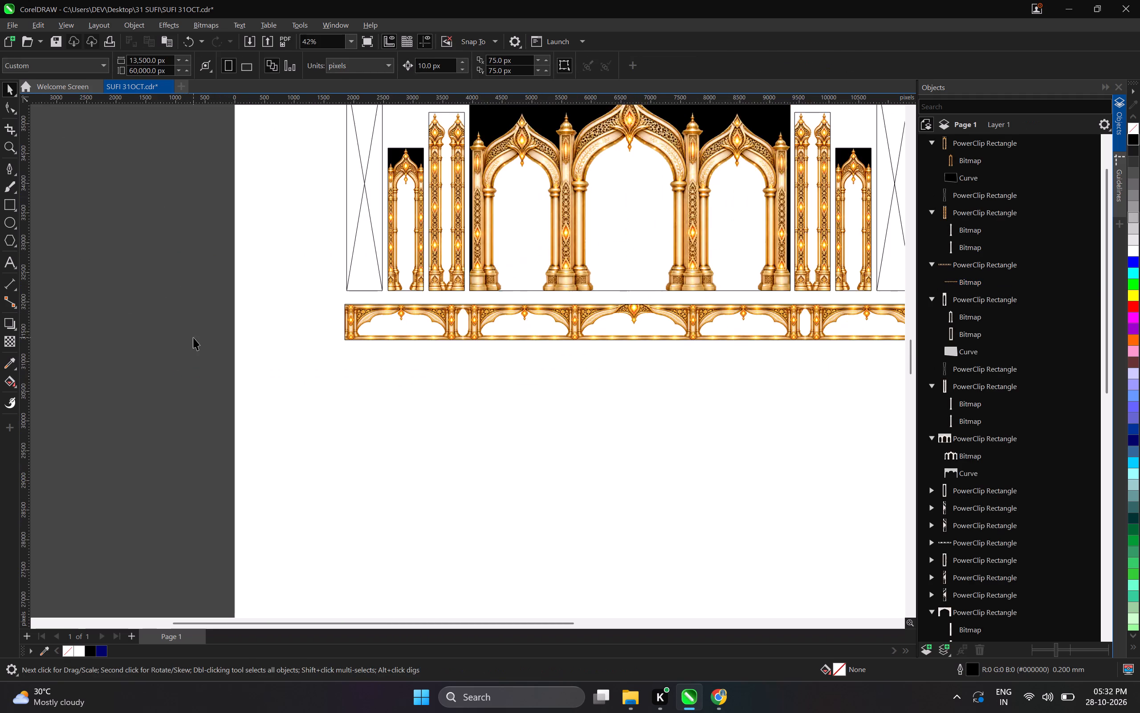
scroll(193, 337, "down", 3)
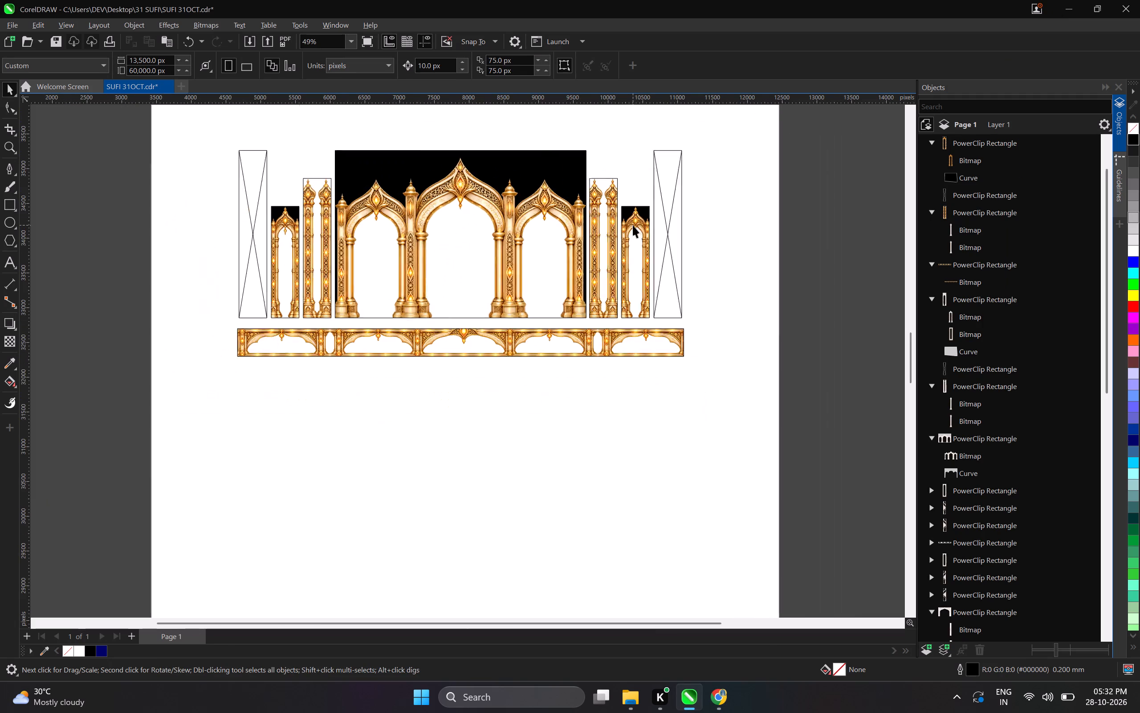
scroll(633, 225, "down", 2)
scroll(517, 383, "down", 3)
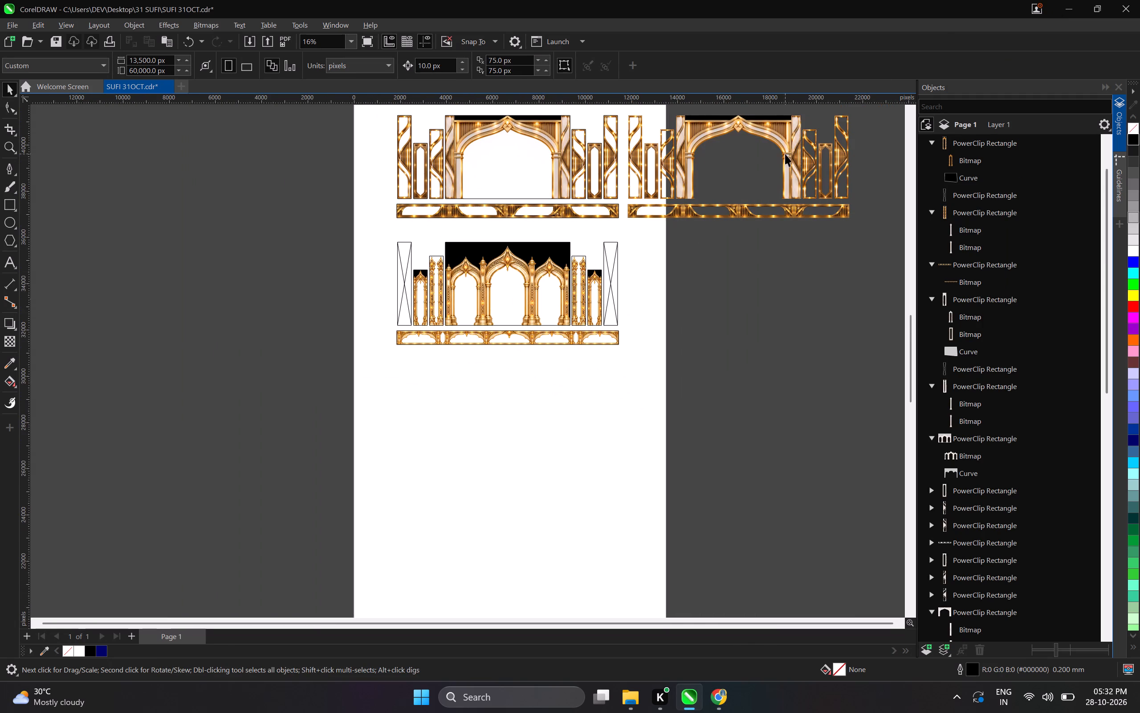
Switch to the Transparent Sufi Design chat in Chrome and check the progress of the 600 x 3600 px pillar request.
left_click(1069, 0)
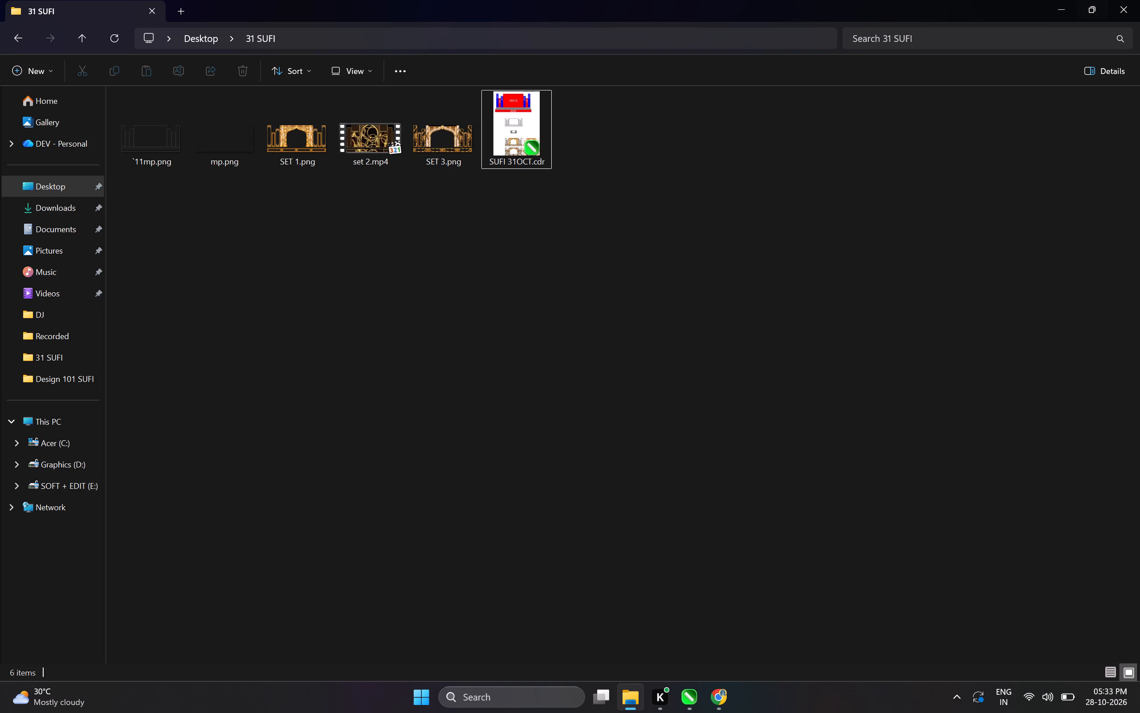
left_click(720, 702)
scroll(670, 443, "down", 12)
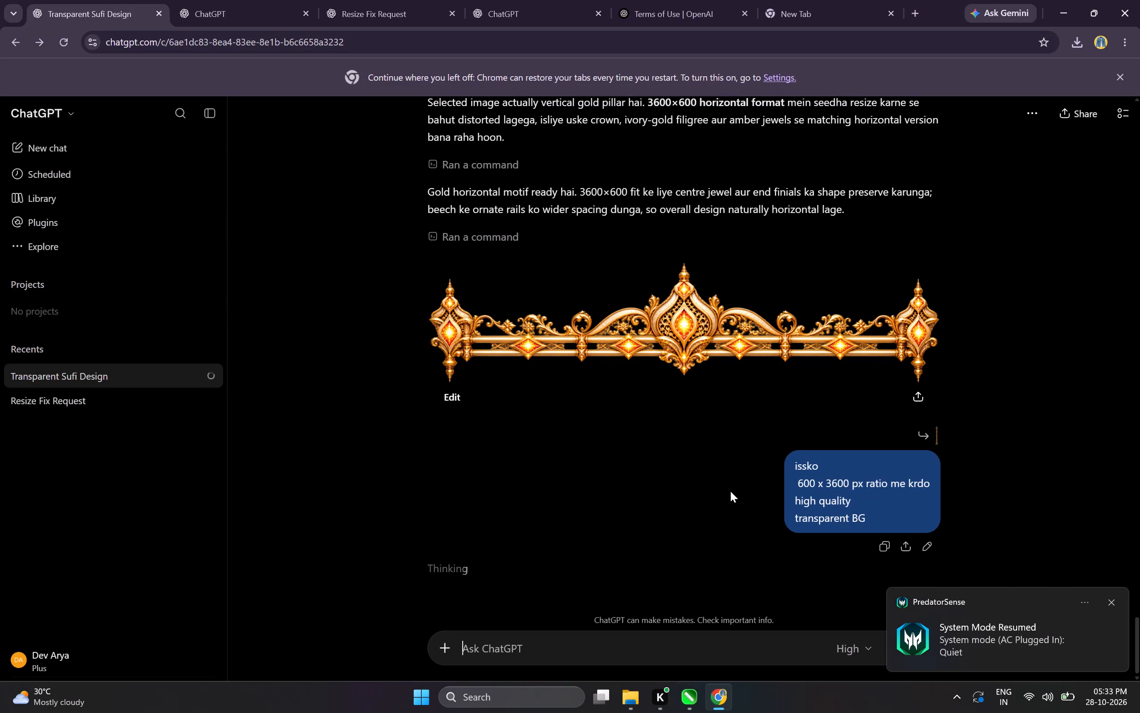
Return to CorelDRAW, examine the gold arches, side pillars and empty outer frame up close, and minimize CorelDRAW and Chrome.
left_click(682, 693)
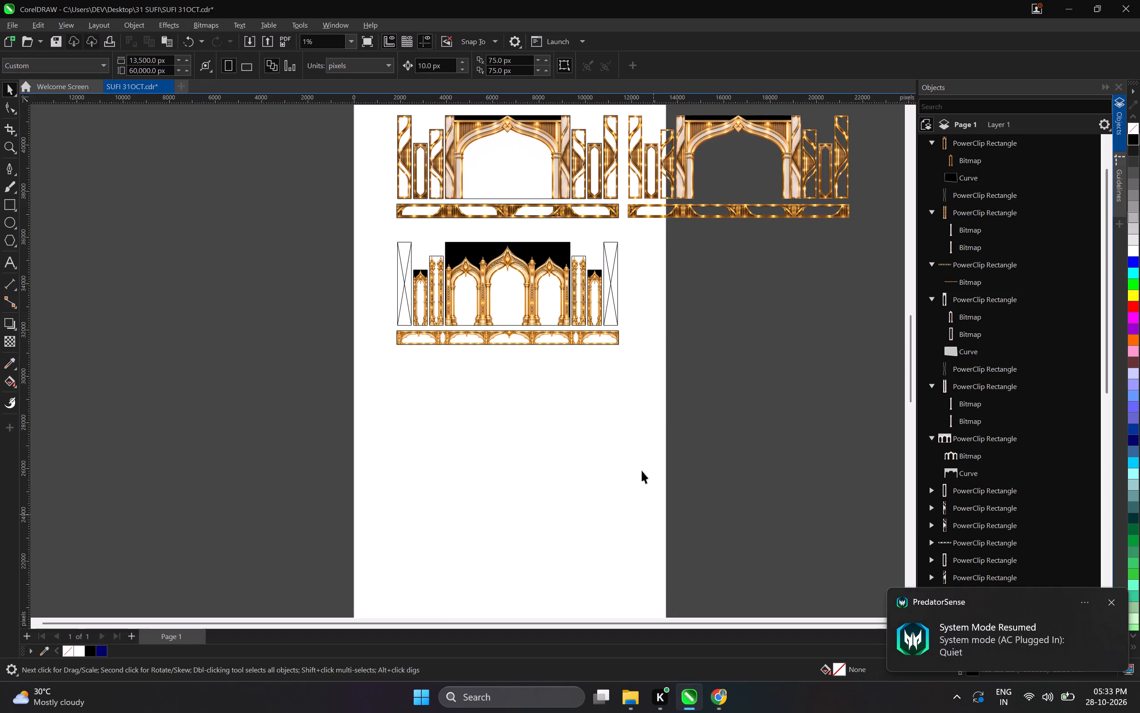
scroll(495, 264, "up", 5)
scroll(358, 287, "up", 6)
scroll(391, 260, "up", 5)
scroll(404, 208, "up", 13)
scroll(404, 208, "down", 17)
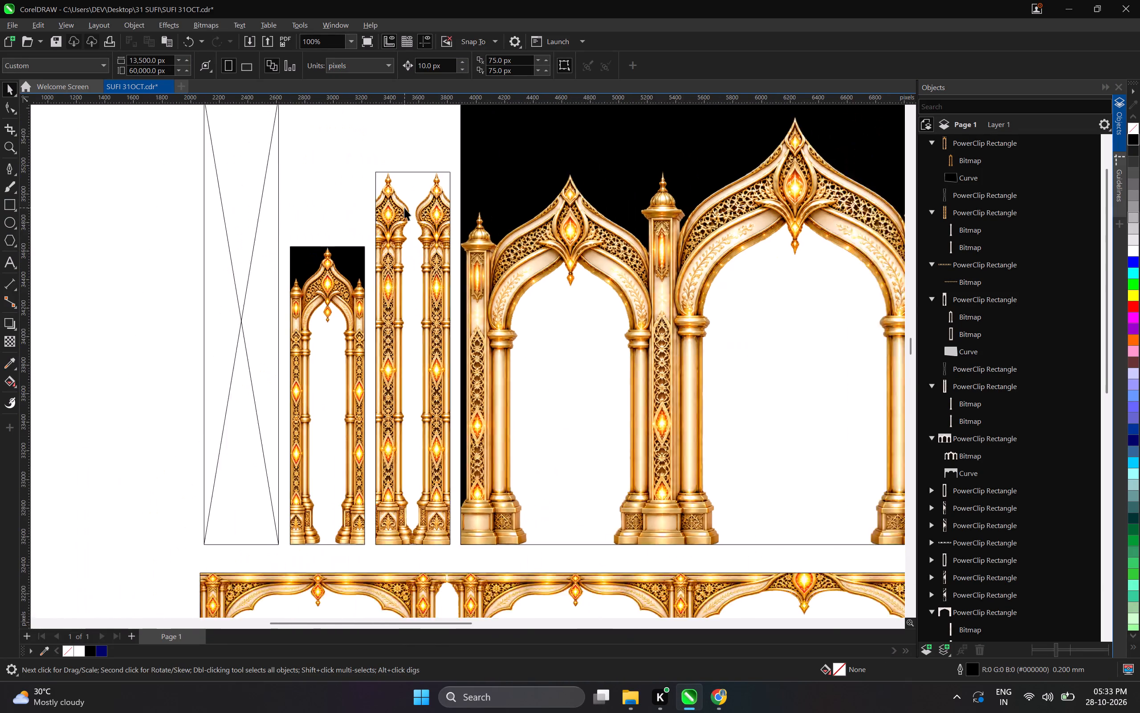
scroll(404, 208, "down", 1)
left_click(1073, 0)
left_click(1072, 0)
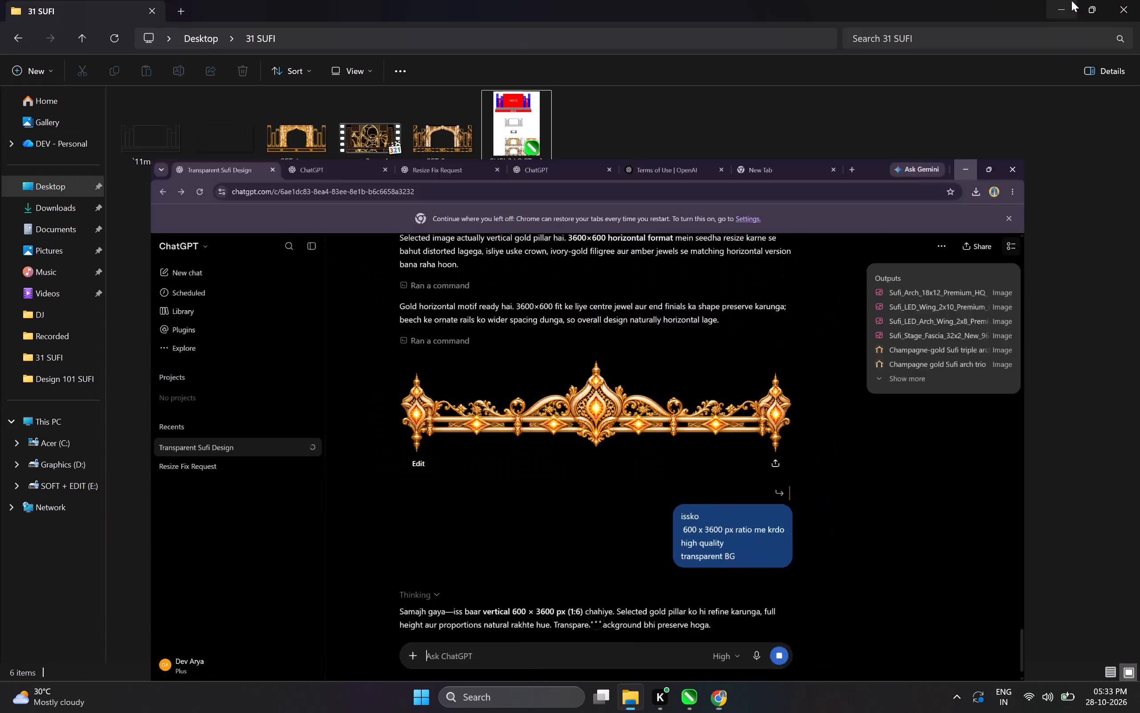